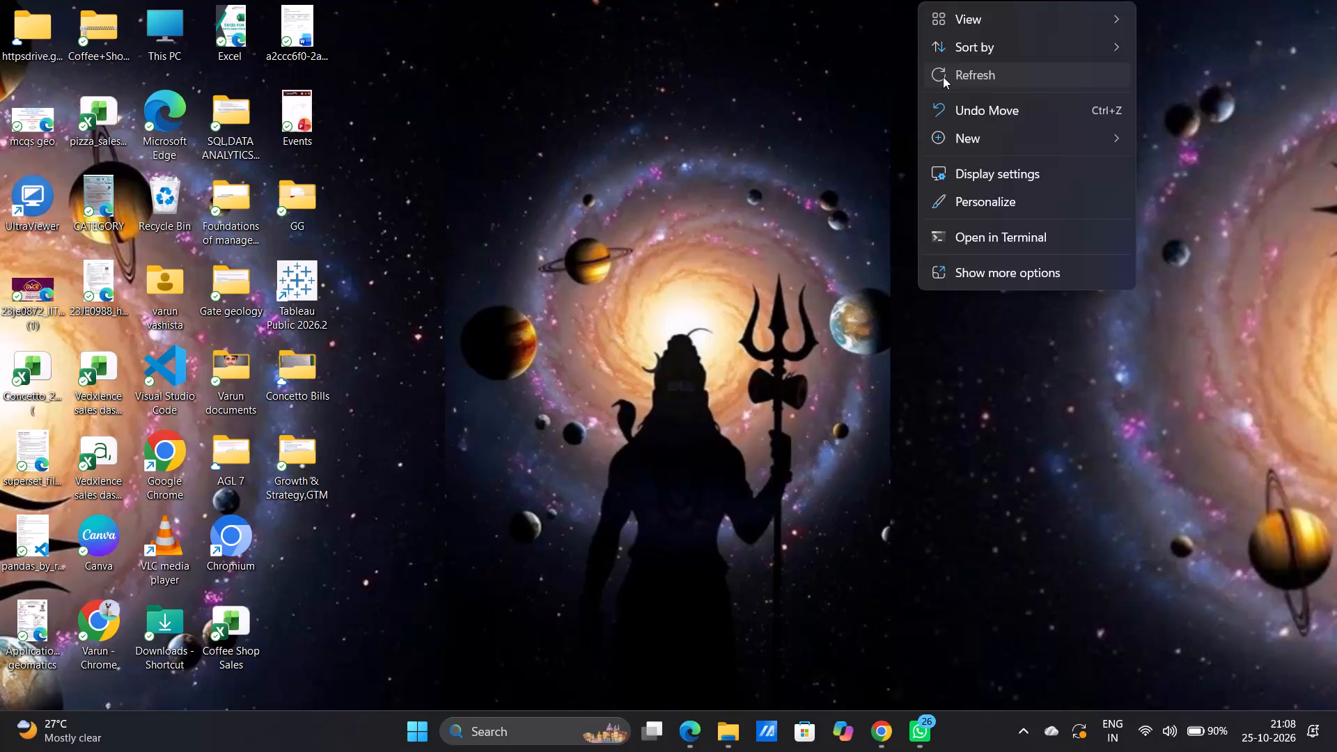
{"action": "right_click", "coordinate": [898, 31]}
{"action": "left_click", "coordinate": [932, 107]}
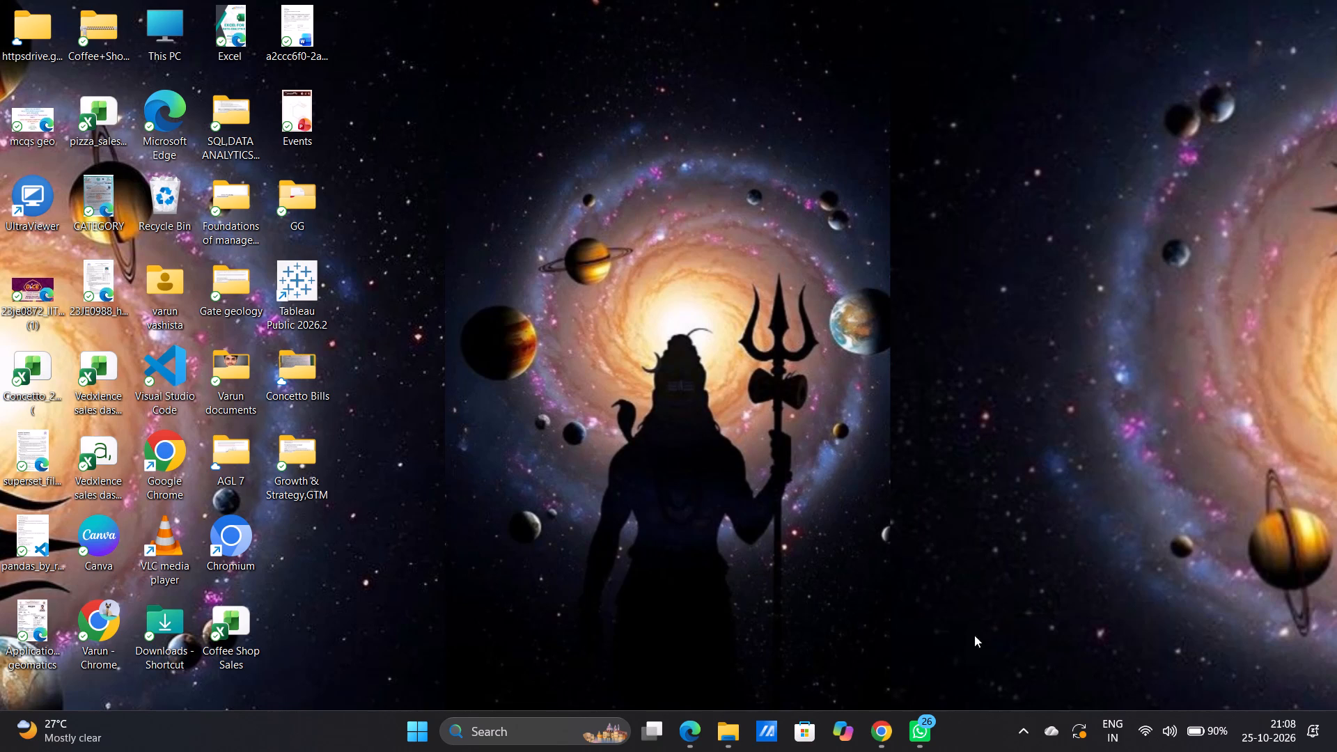
Switch to Chrome and rerun the internet speed test, glancing at the Business Development Intern application form while it runs.
{"action": "left_click", "coordinate": [882, 733]}
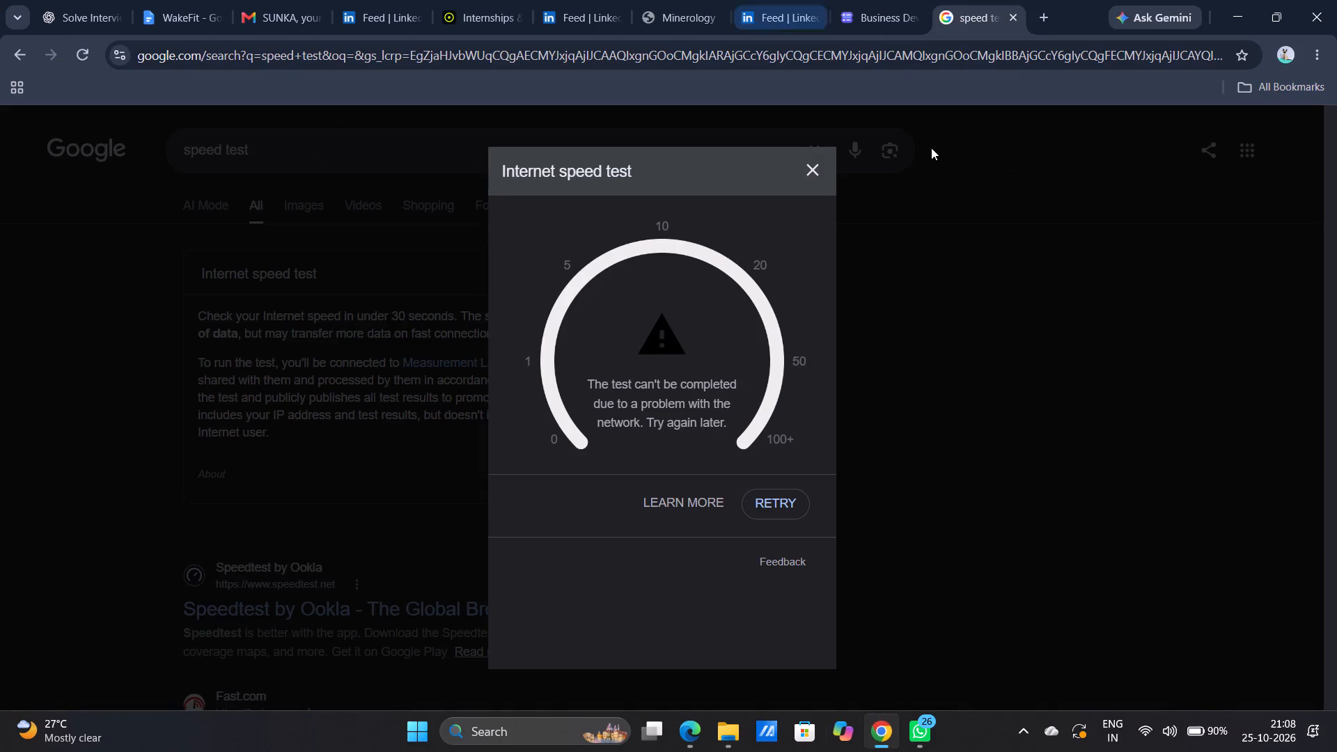
{"action": "left_click", "coordinate": [771, 491]}
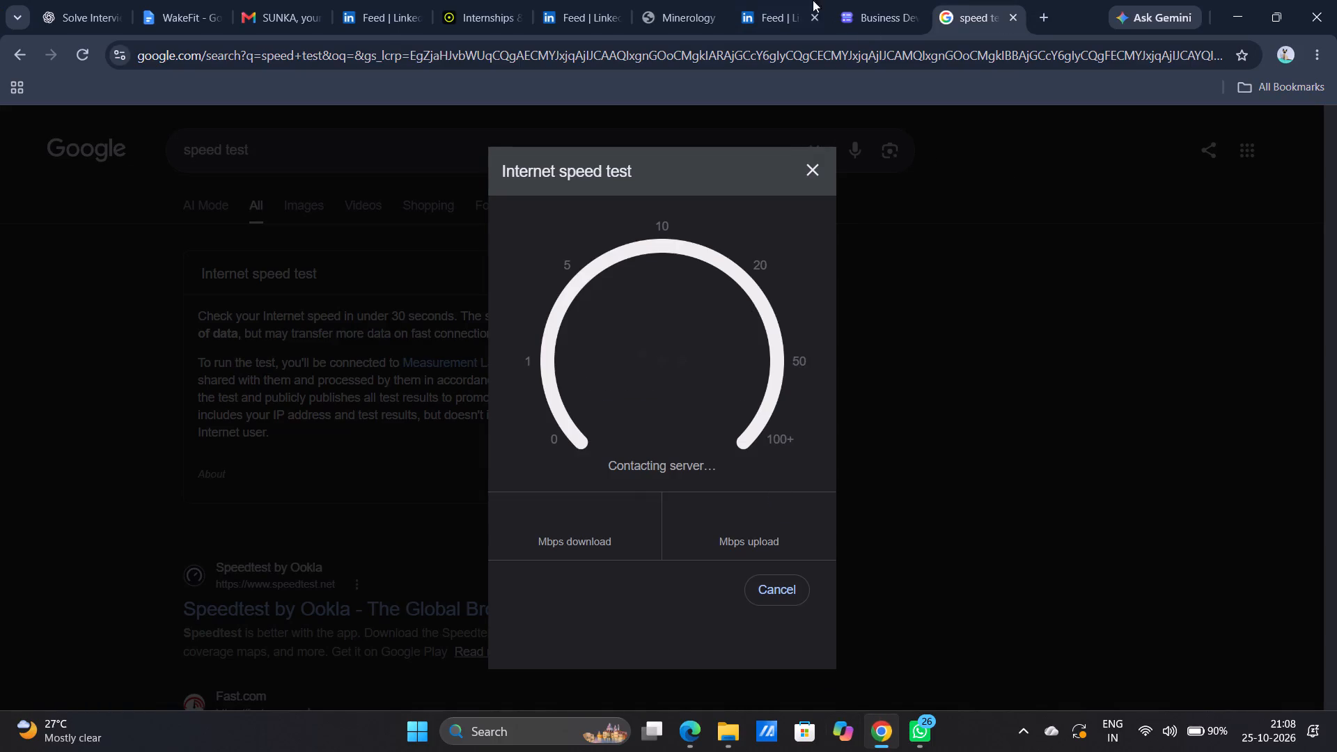
{"action": "left_click", "coordinate": [880, 30]}
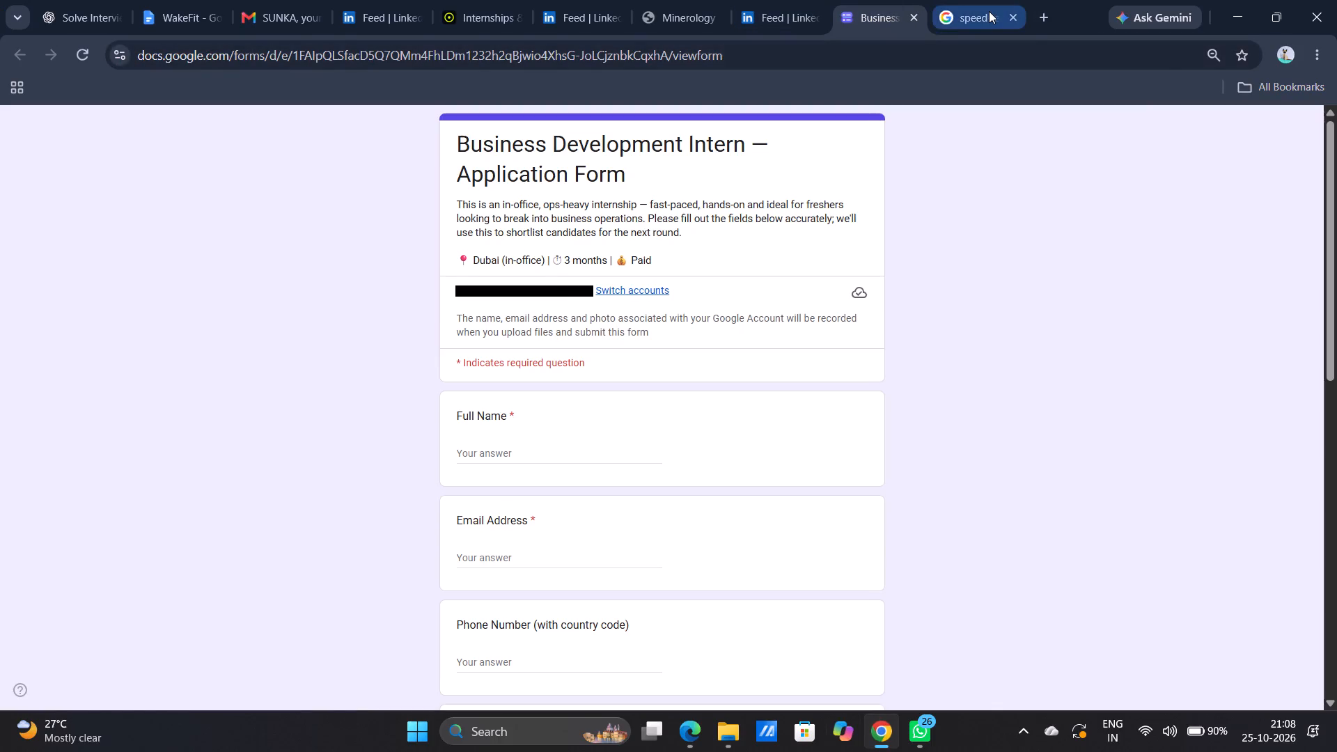
{"action": "left_click", "coordinate": [989, 11]}
Search Google for "overleaf resume" in a new tab and open Overleaf's CVs and résumés gallery.
{"action": "left_click", "coordinate": [1042, 14]}
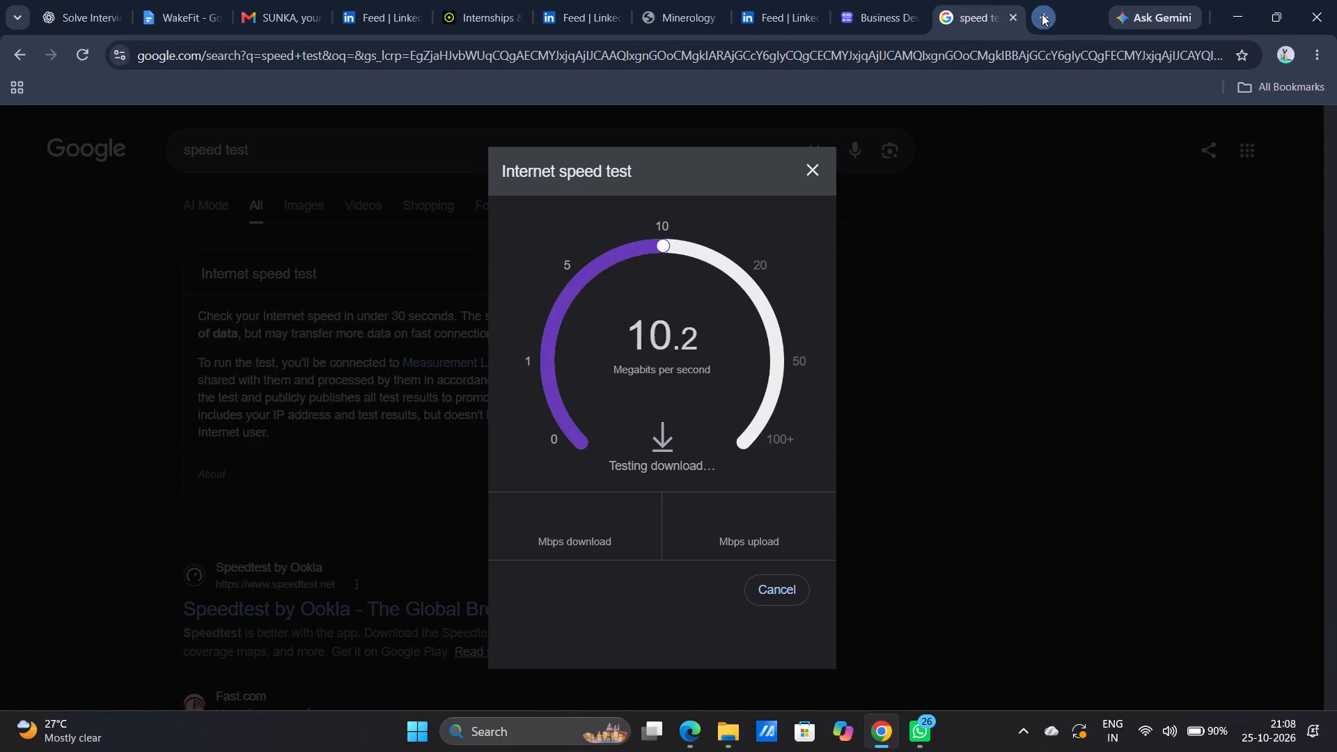
{"action": "left_click", "coordinate": [525, 343]}
{"action": "key", "text": "o"}
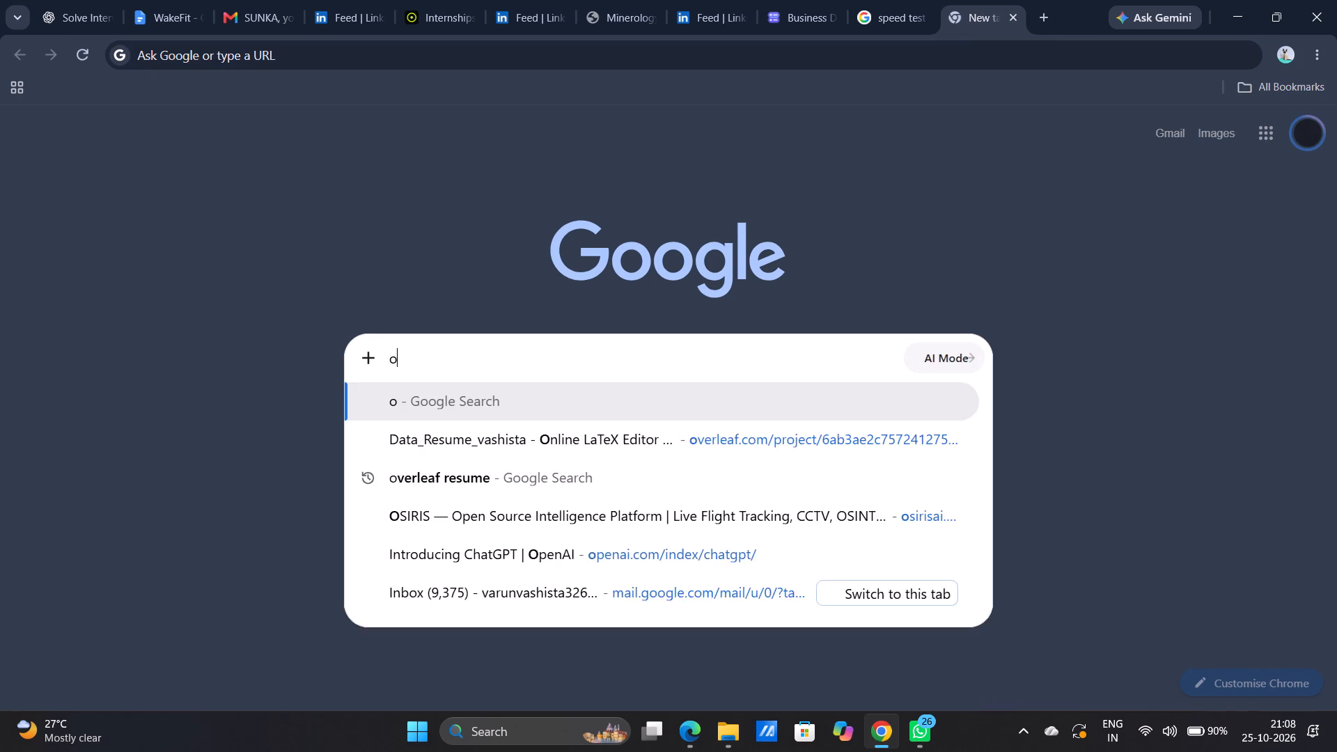
{"action": "key", "text": "Down"}
{"action": "key", "text": "Return"}
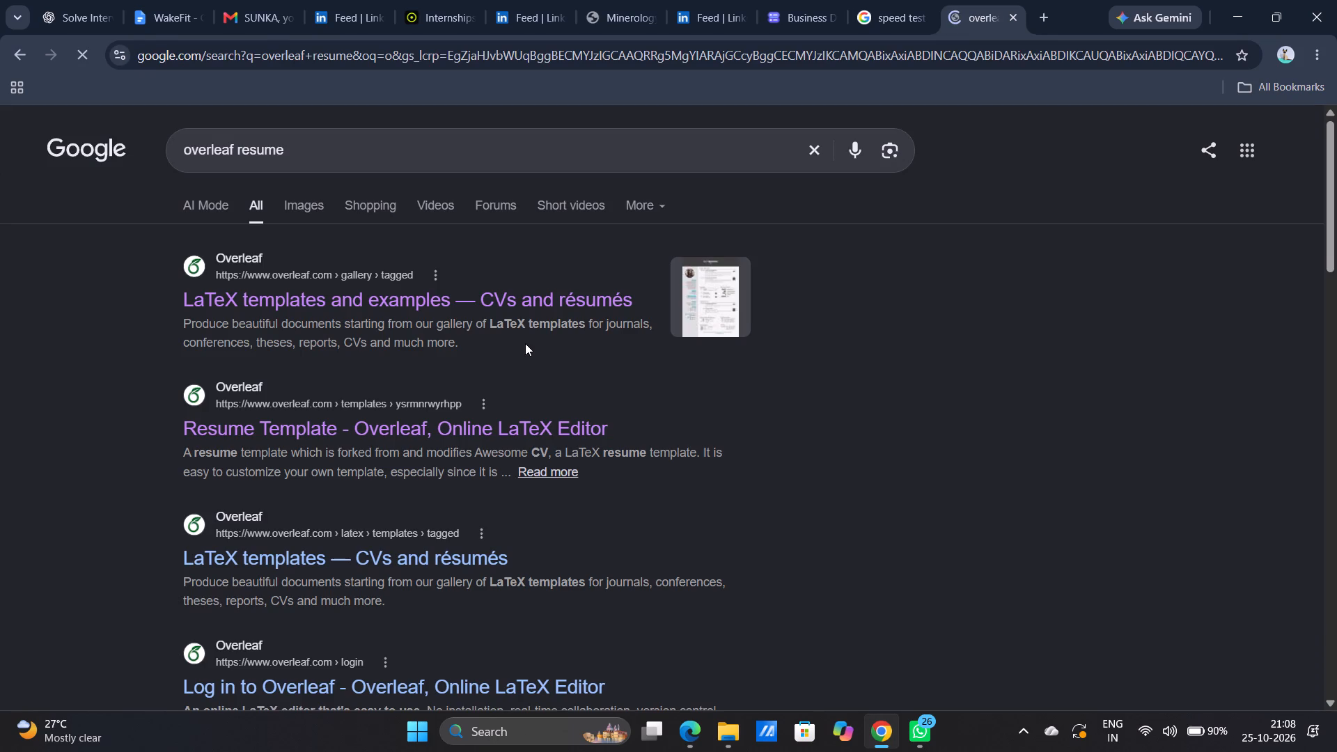
{"action": "left_click", "coordinate": [374, 301]}
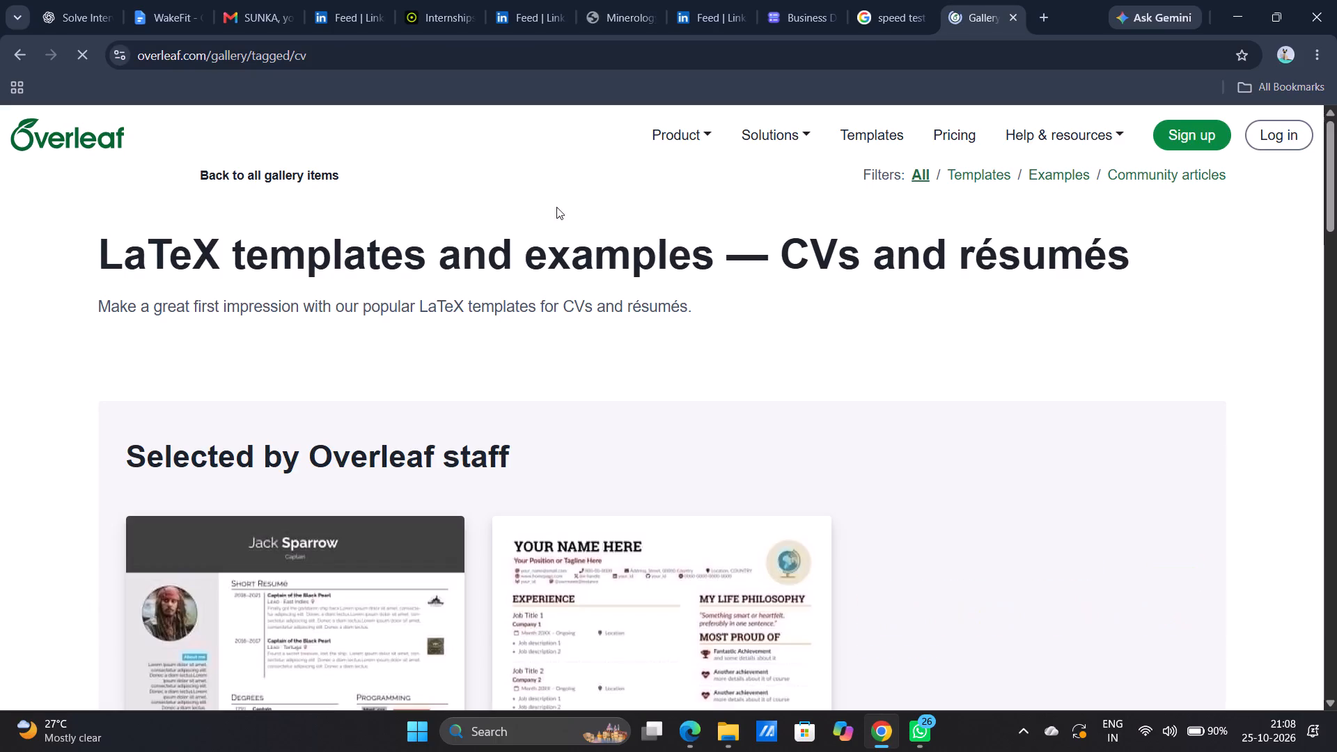
View the details page of the Recent résumé with Courses and Tools Used sections, and return to the gallery.
{"action": "scroll", "coordinate": [625, 508], "scroll_direction": "down", "scroll_amount": 2}
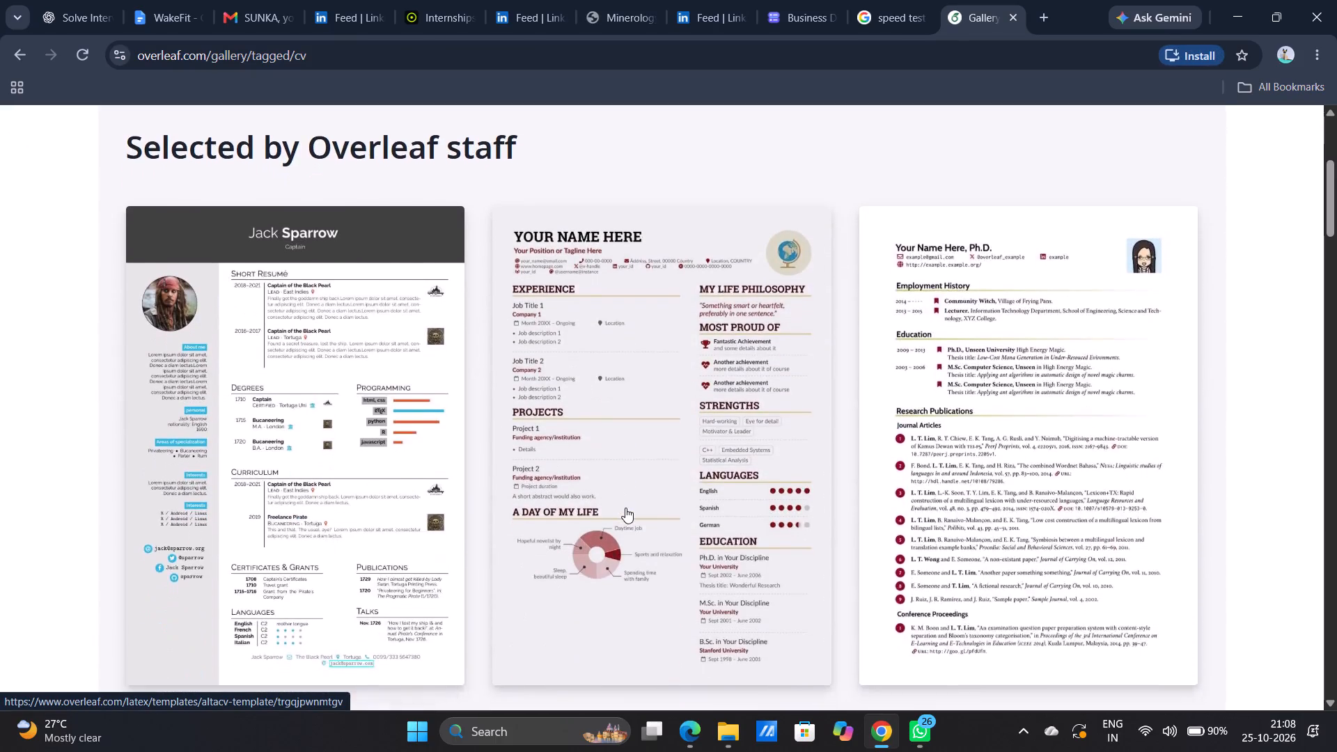
{"action": "scroll", "coordinate": [625, 508], "scroll_direction": "down", "scroll_amount": 2}
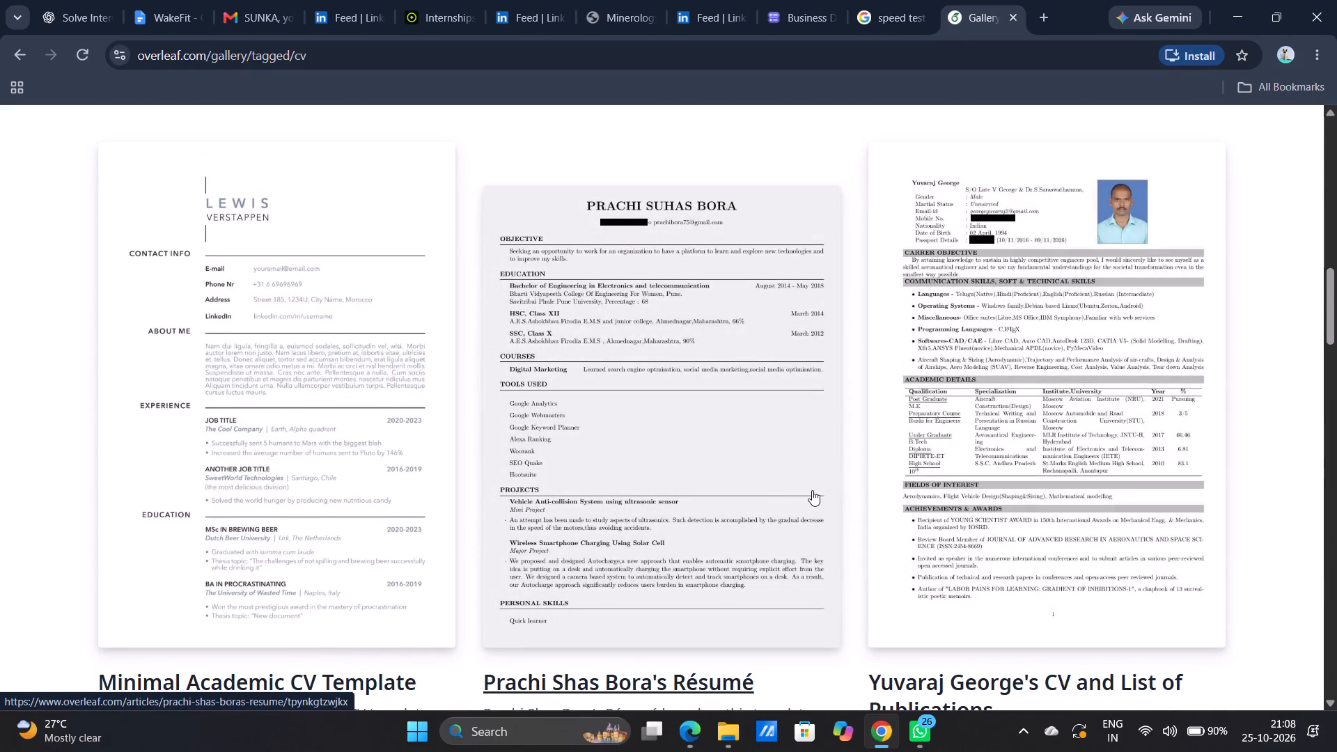
{"action": "left_click", "coordinate": [651, 349]}
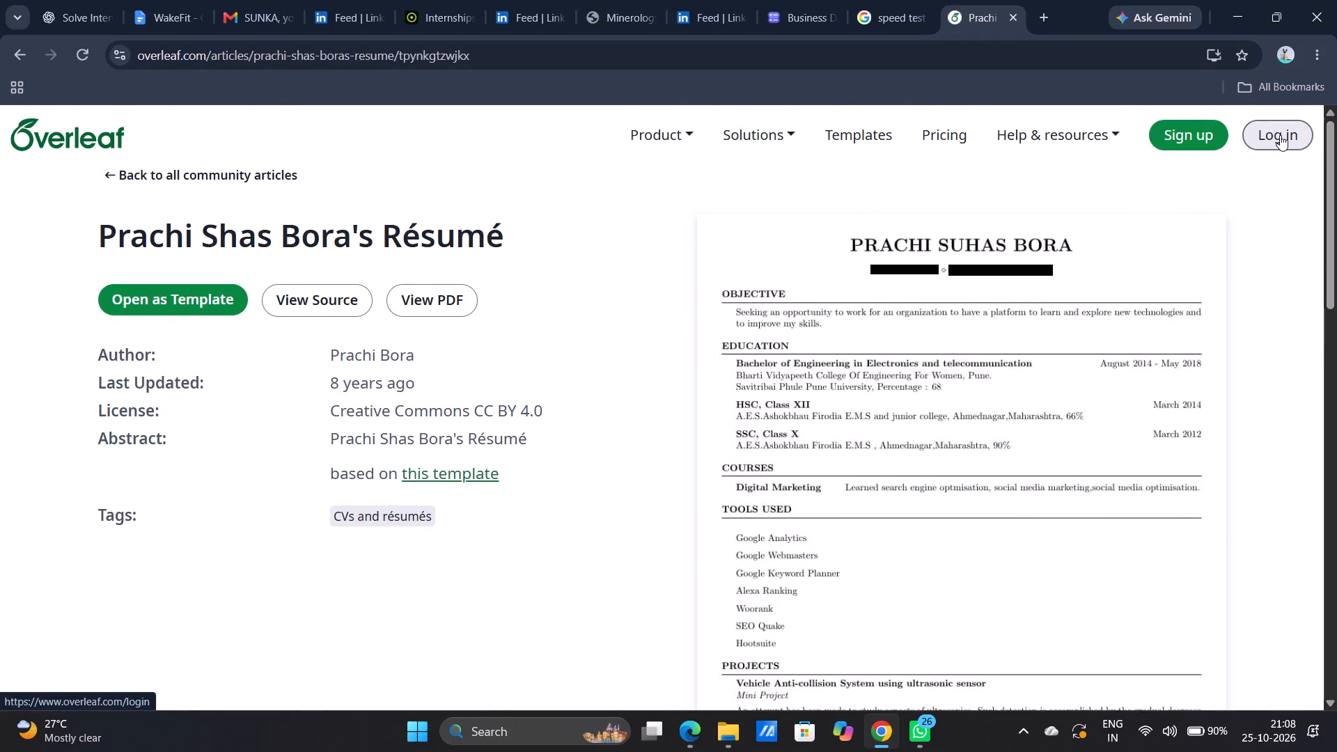
{"action": "scroll", "coordinate": [938, 327], "scroll_direction": "right", "scroll_amount": 11}
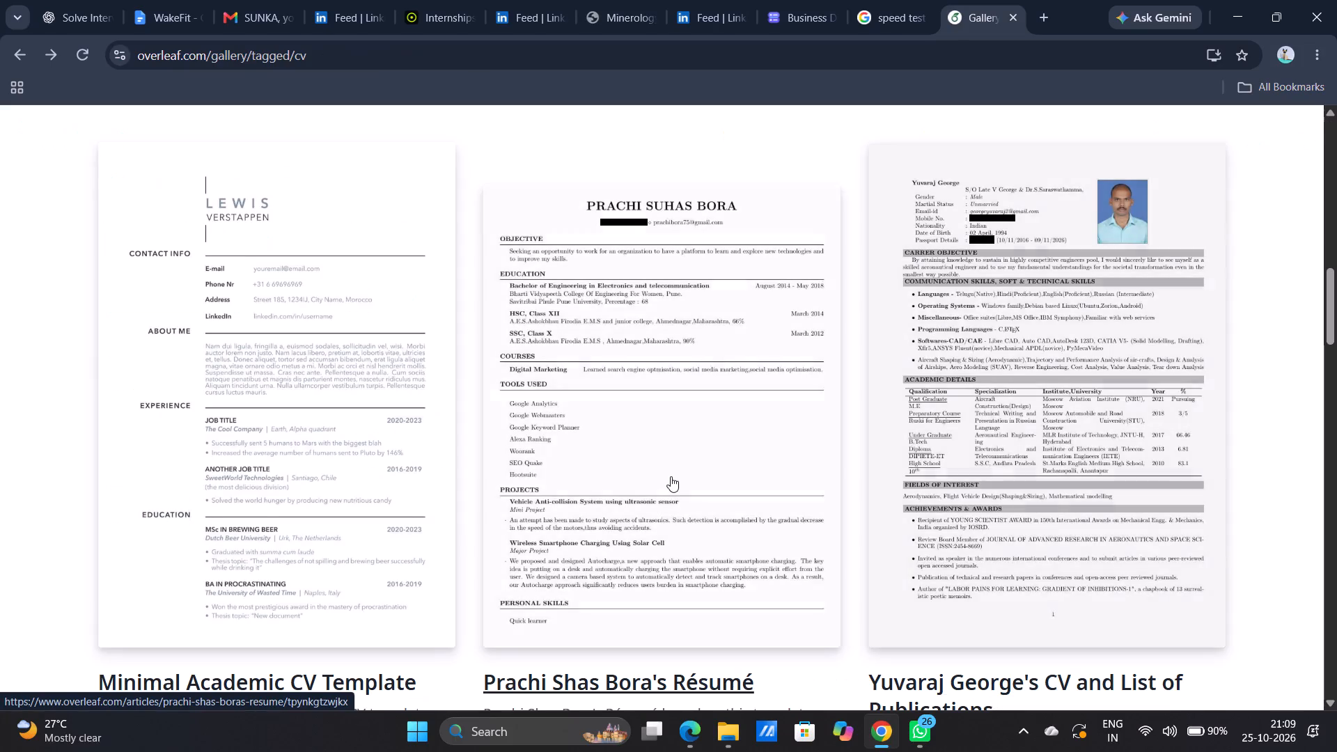
Examine the staff-selected and Recent CV templates on the gallery's first page to compare their layouts.
{"action": "scroll", "coordinate": [669, 476], "scroll_direction": "down", "scroll_amount": 3}
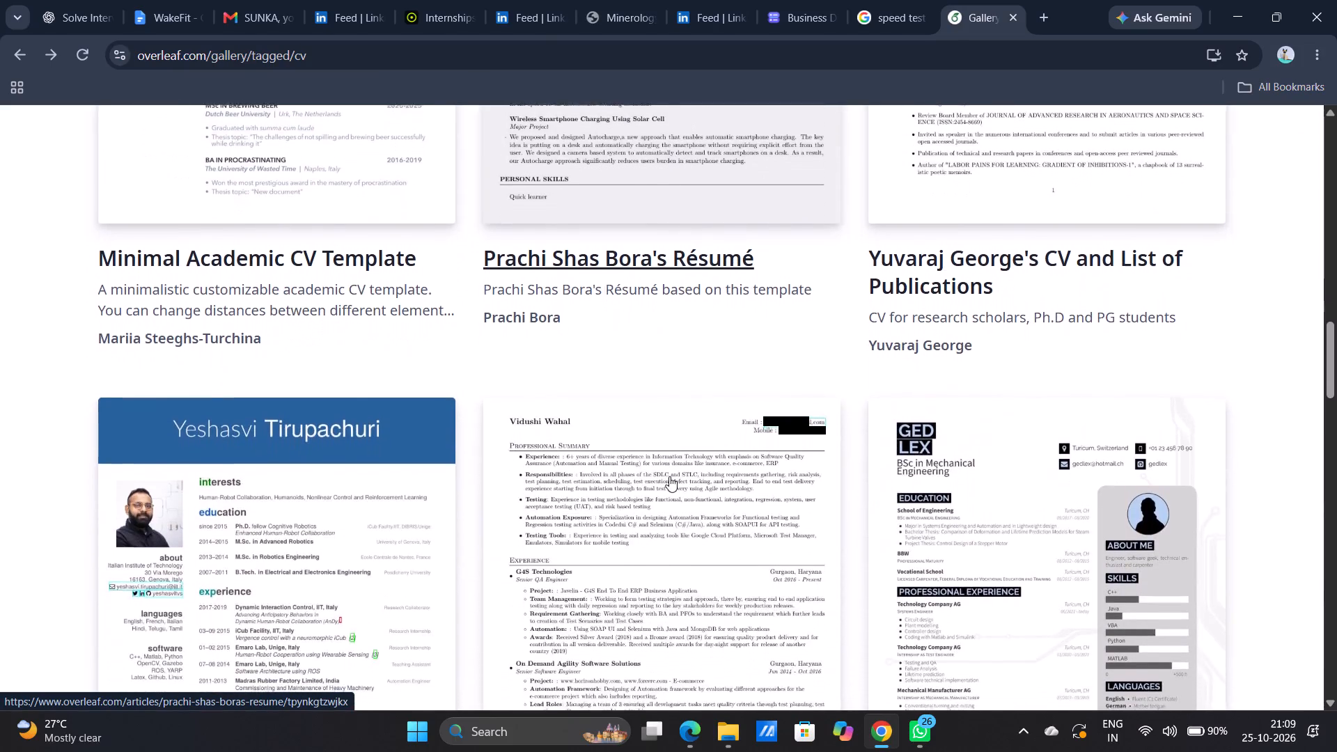
{"action": "scroll", "coordinate": [669, 476], "scroll_direction": "down", "scroll_amount": 1}
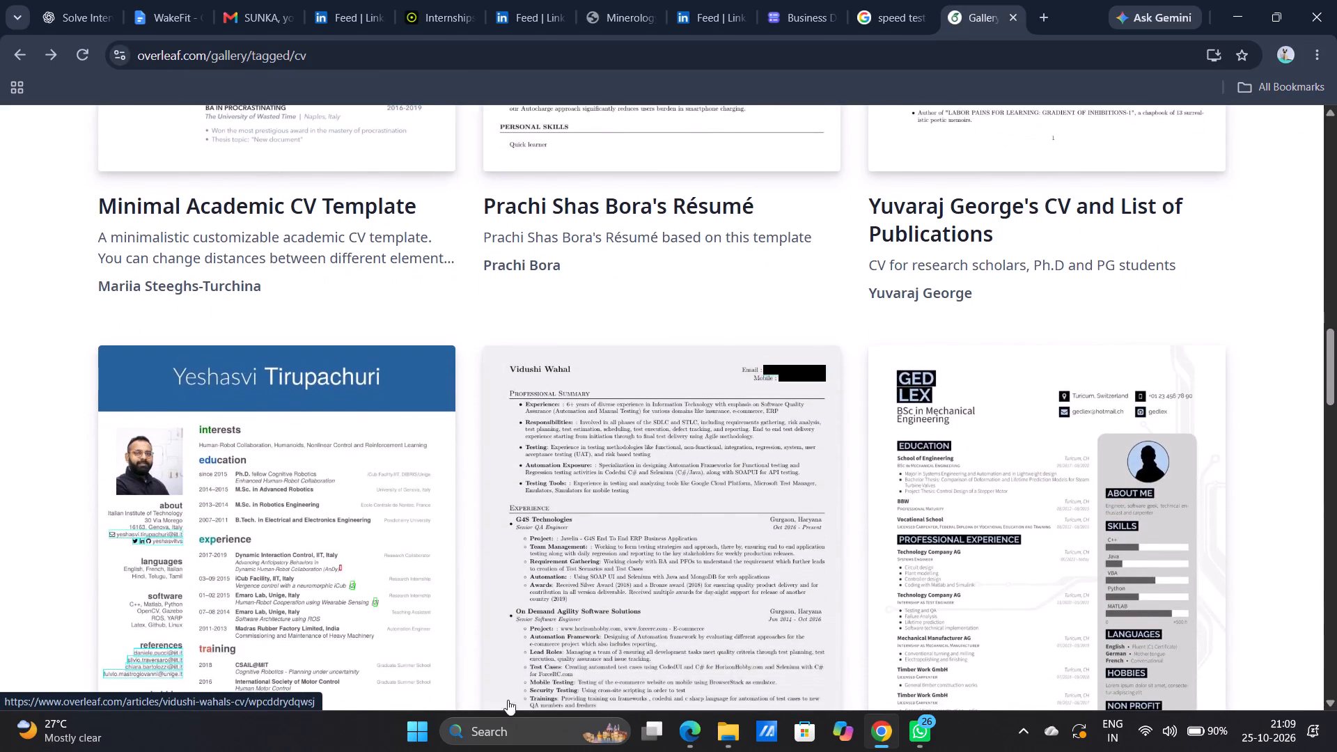
{"action": "scroll", "coordinate": [568, 511], "scroll_direction": "down", "scroll_amount": 1}
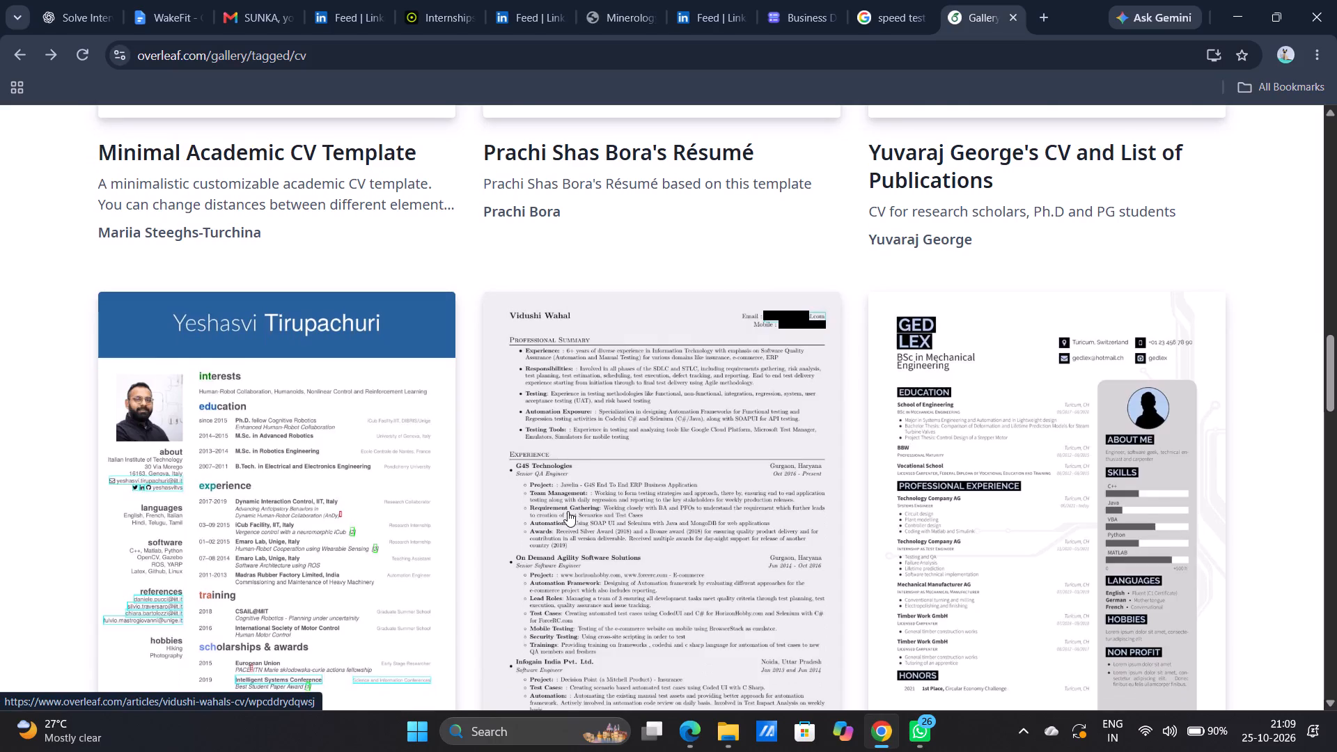
{"action": "scroll", "coordinate": [568, 511], "scroll_direction": "down", "scroll_amount": 2}
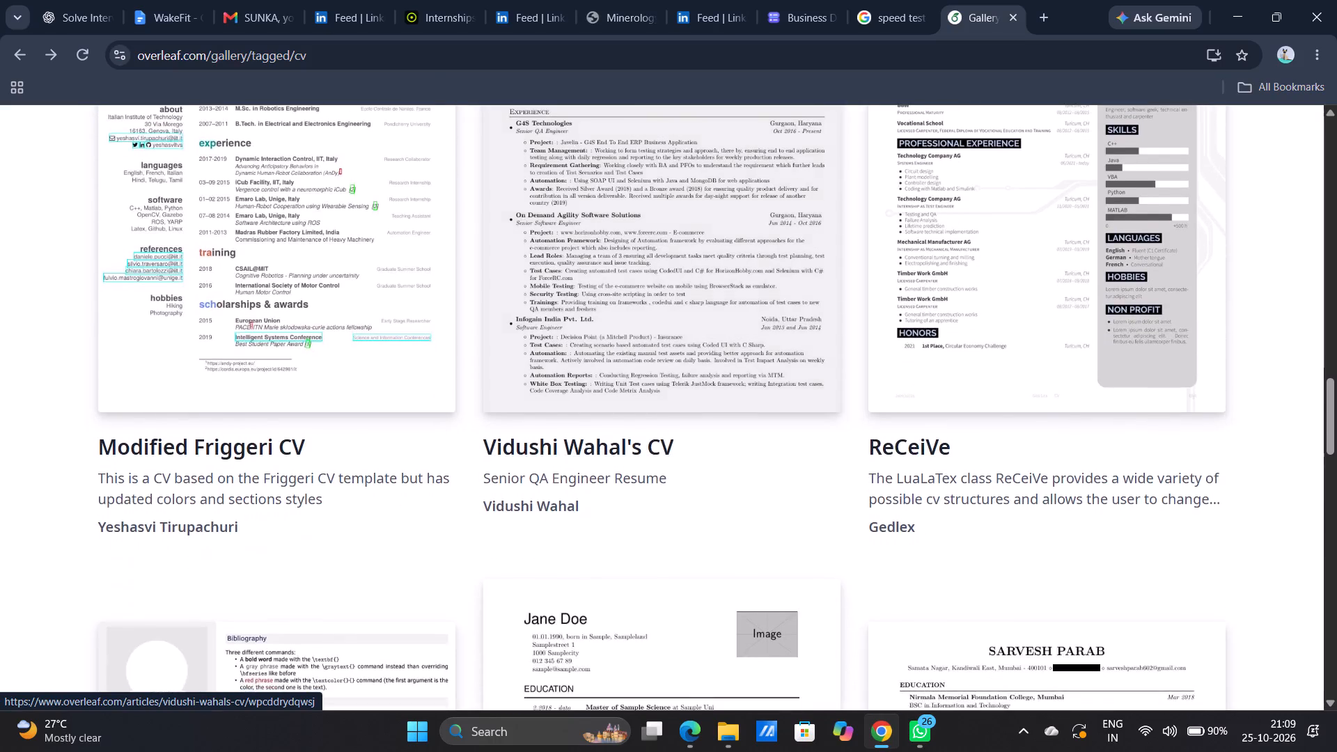
{"action": "scroll", "coordinate": [568, 511], "scroll_direction": "down", "scroll_amount": 2}
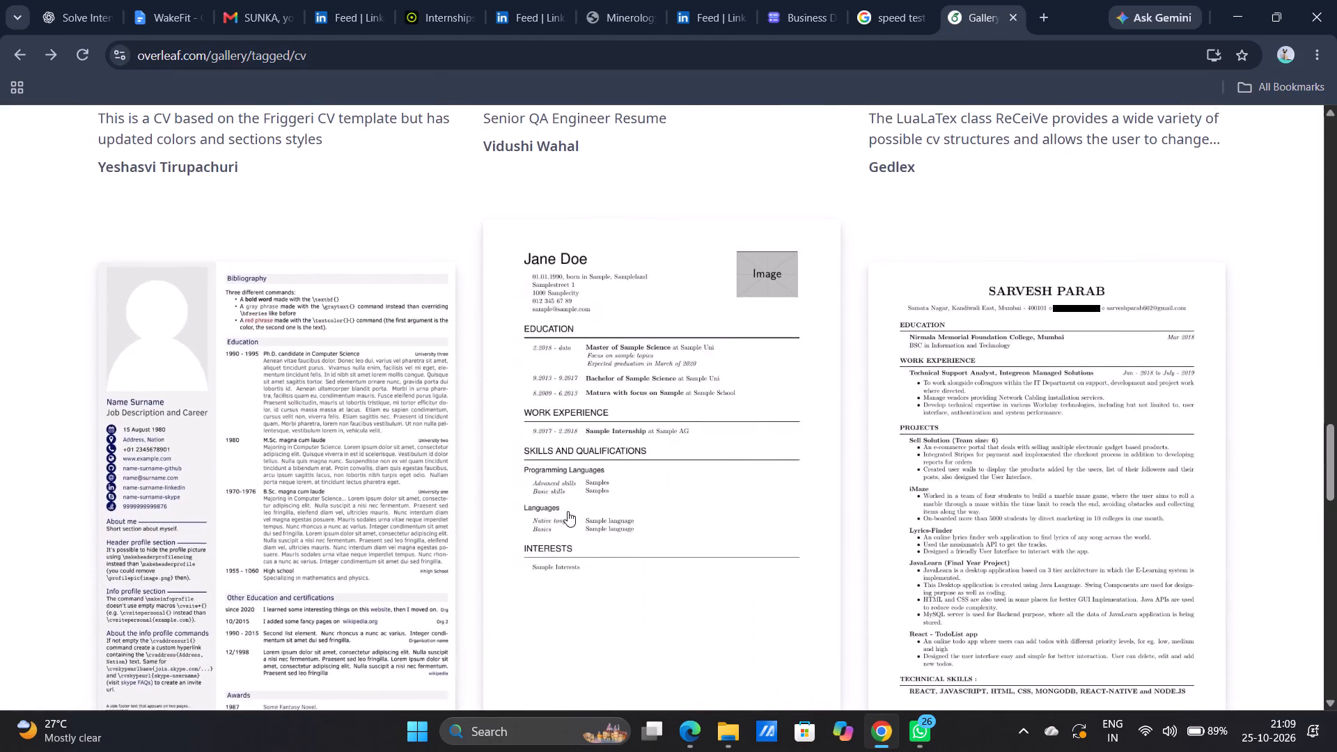
{"action": "scroll", "coordinate": [568, 511], "scroll_direction": "down", "scroll_amount": 1}
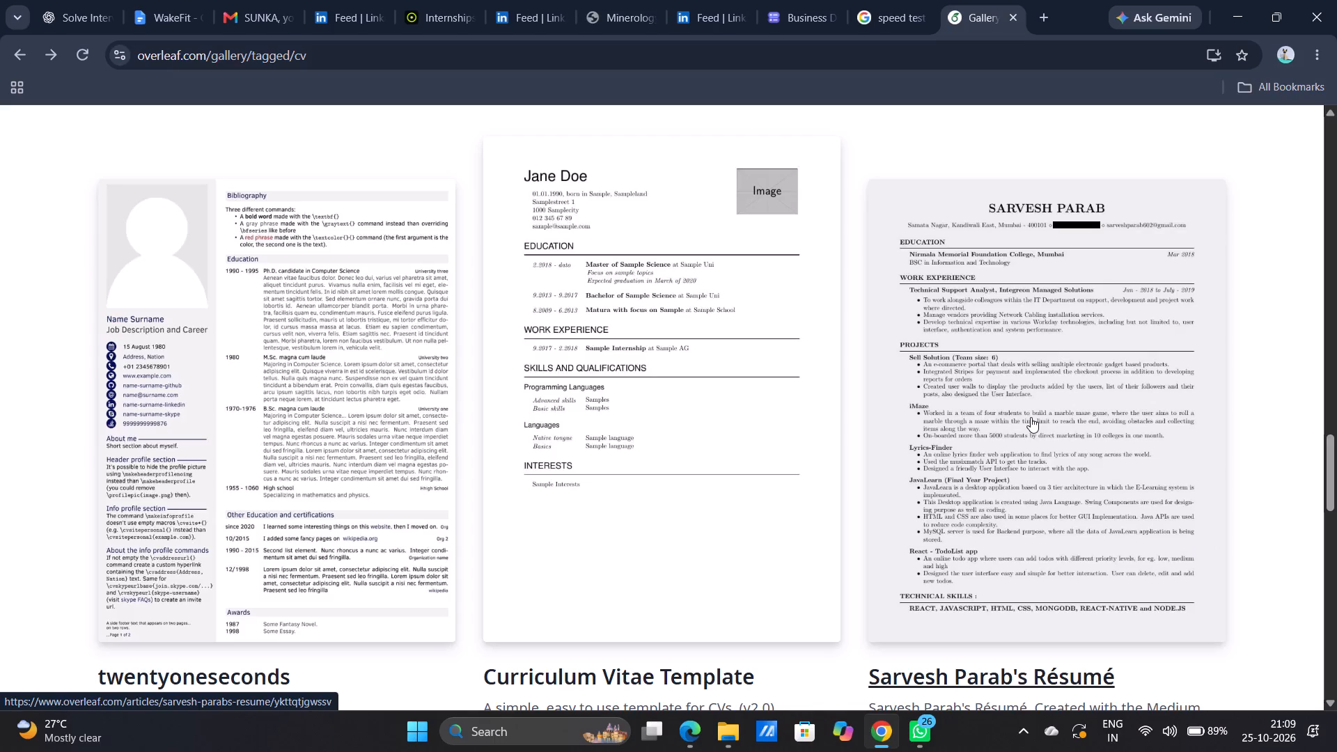
{"action": "scroll", "coordinate": [781, 469], "scroll_direction": "down", "scroll_amount": 2}
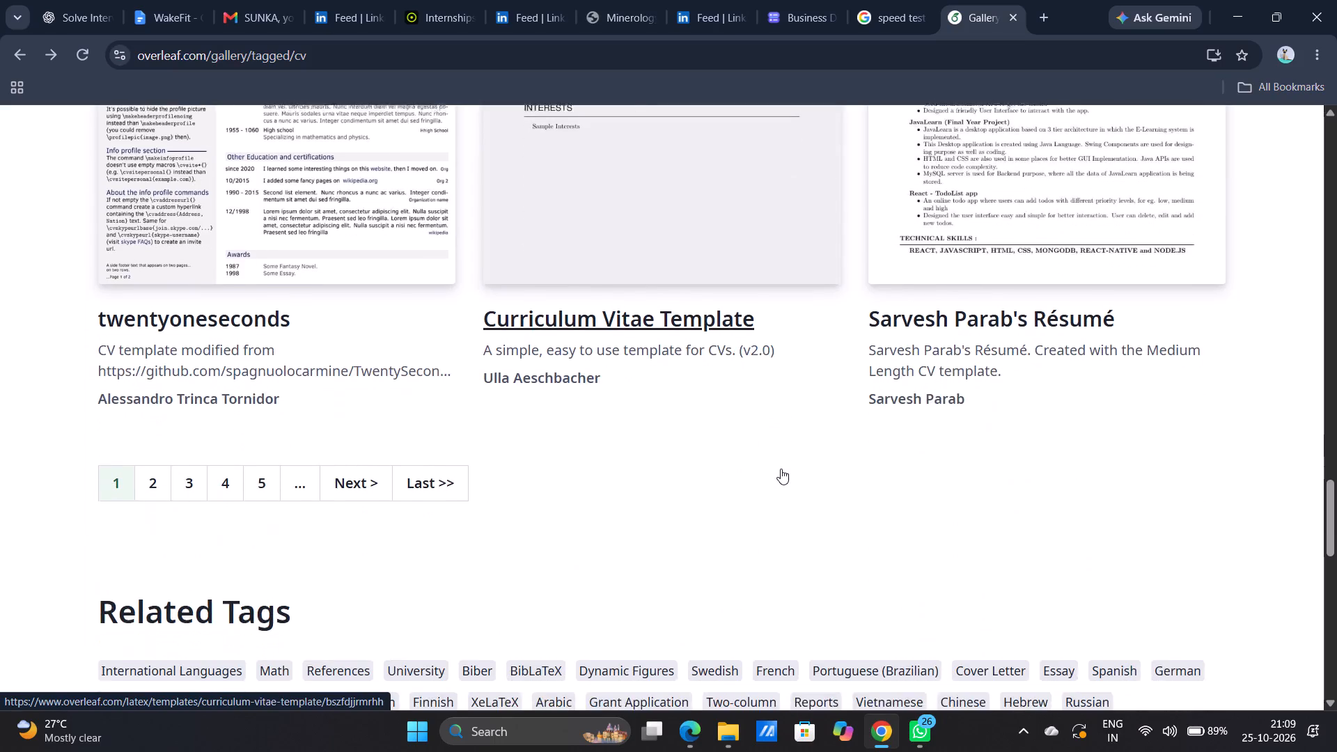
{"action": "scroll", "coordinate": [781, 469], "scroll_direction": "up", "scroll_amount": 2}
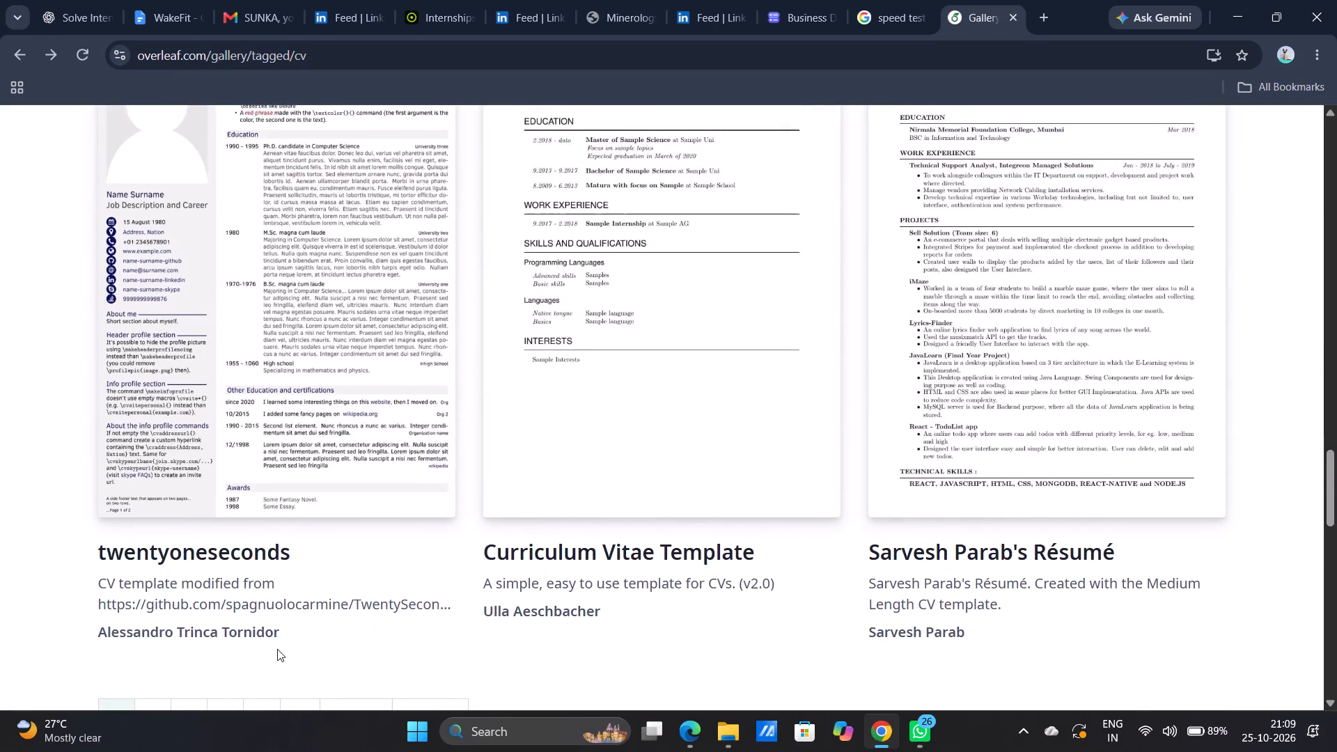
{"action": "scroll", "coordinate": [274, 646], "scroll_direction": "up", "scroll_amount": 9}
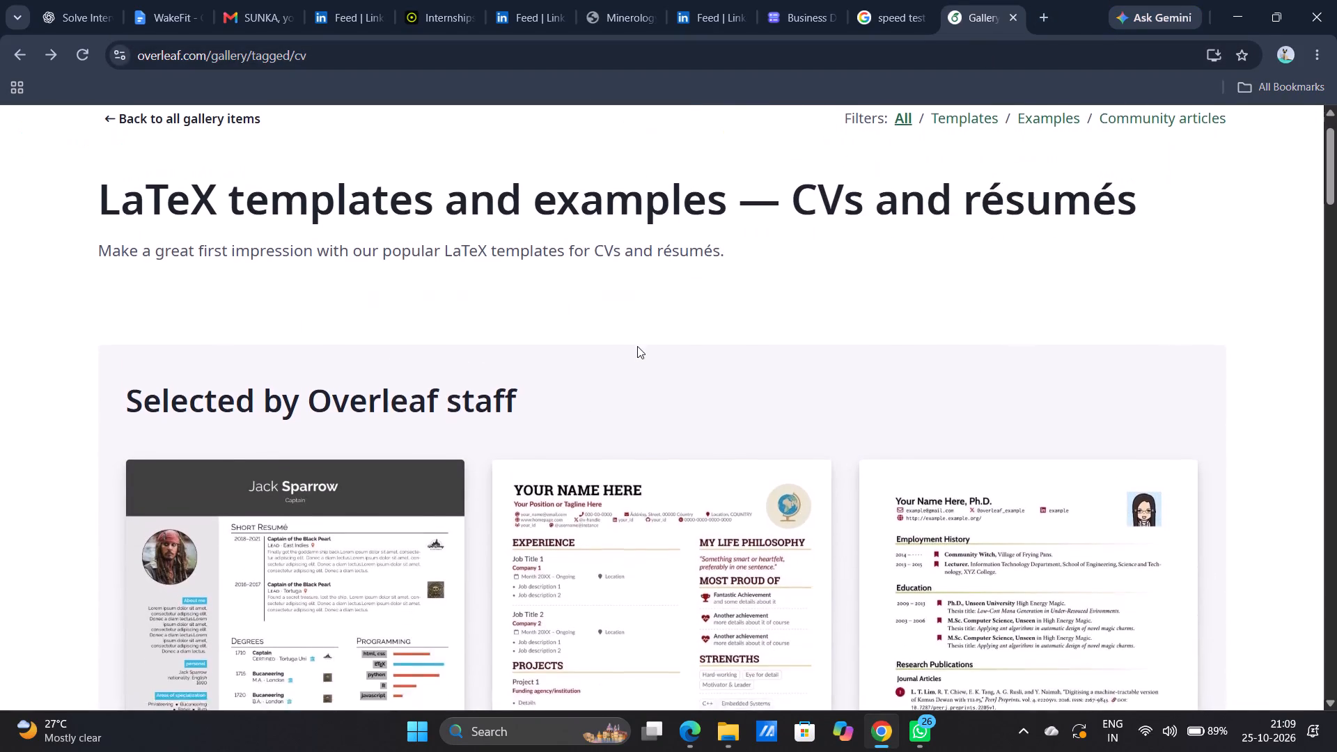
{"action": "scroll", "coordinate": [637, 346], "scroll_direction": "down", "scroll_amount": 5}
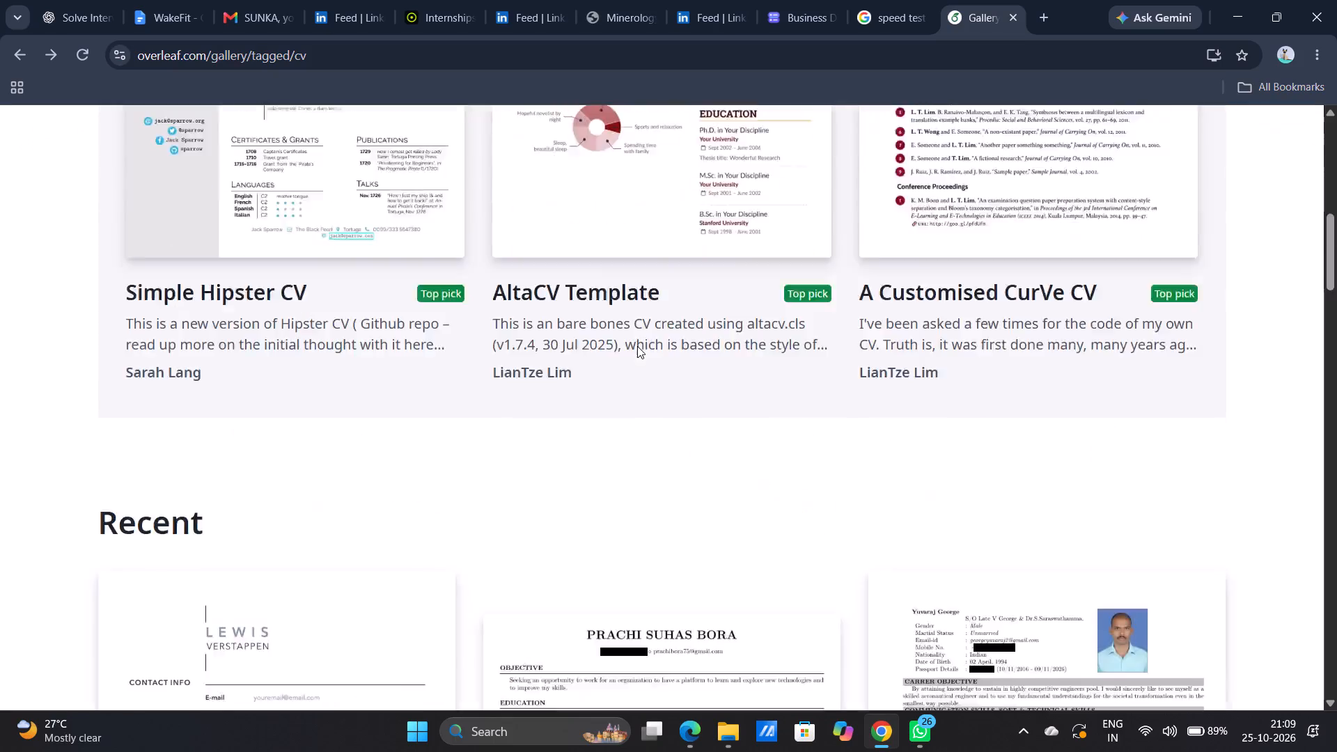
{"action": "scroll", "coordinate": [637, 346], "scroll_direction": "down", "scroll_amount": 2}
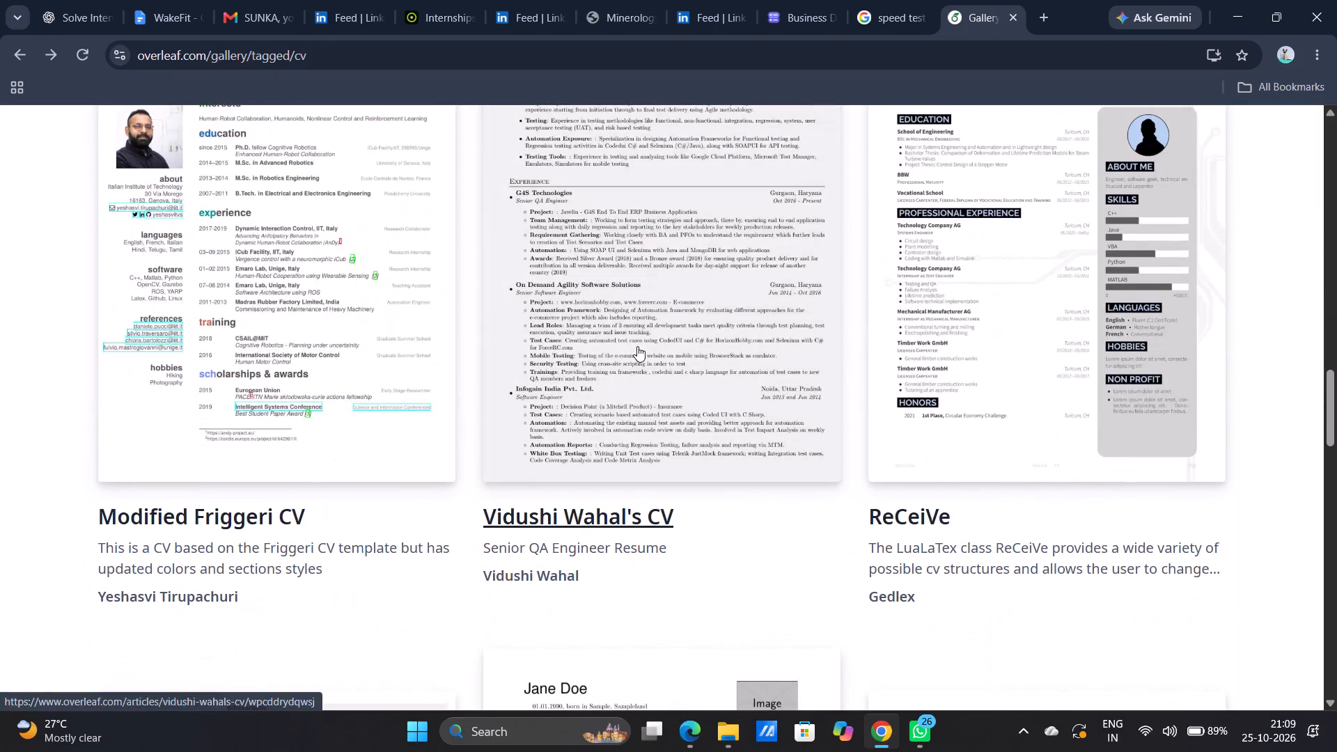
{"action": "scroll", "coordinate": [584, 383], "scroll_direction": "up", "scroll_amount": 2}
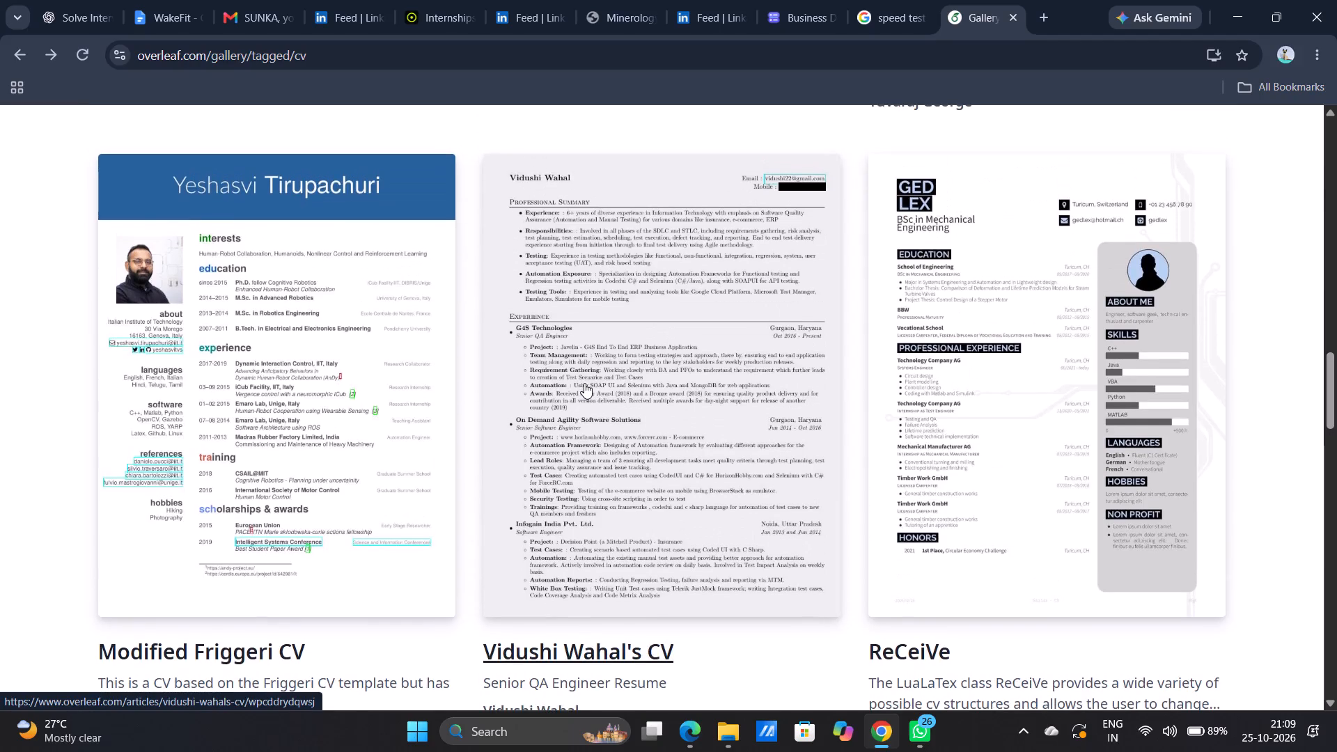
{"action": "scroll", "coordinate": [813, 561], "scroll_direction": "down", "scroll_amount": 4}
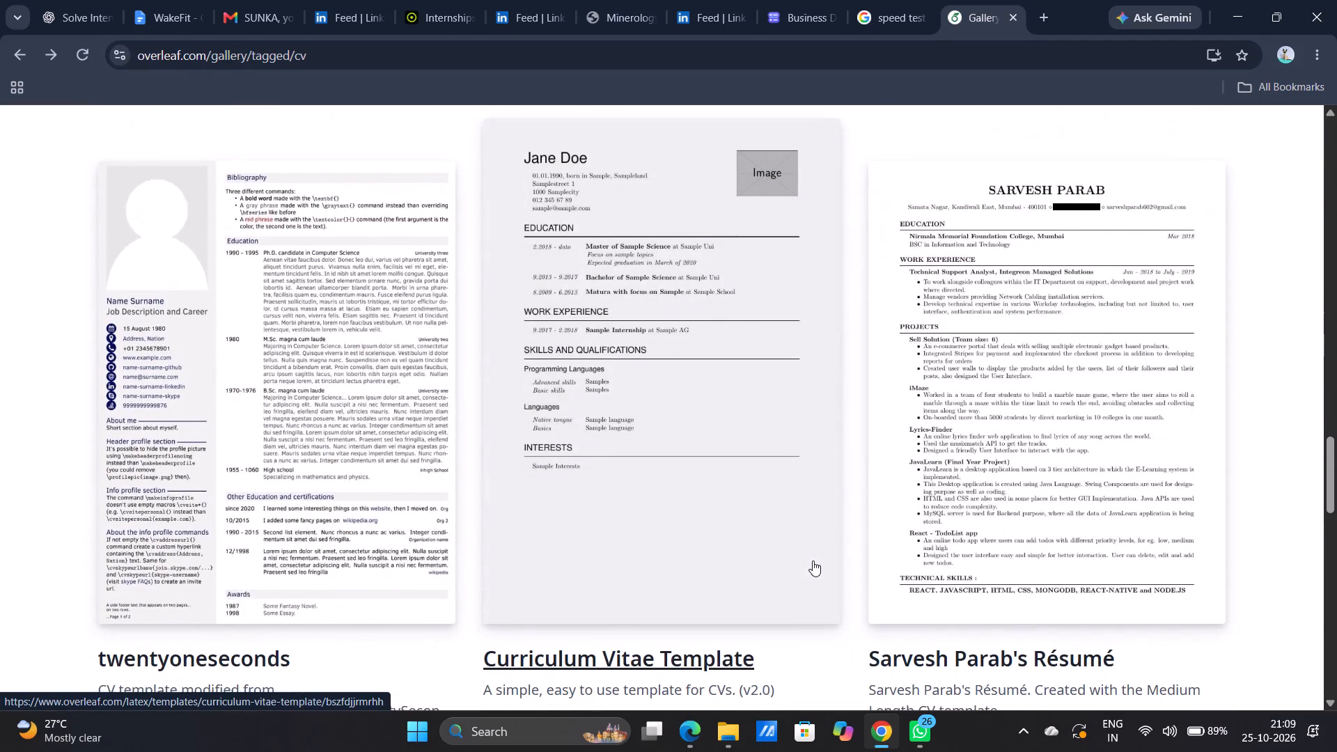
{"action": "scroll", "coordinate": [813, 561], "scroll_direction": "down", "scroll_amount": 3}
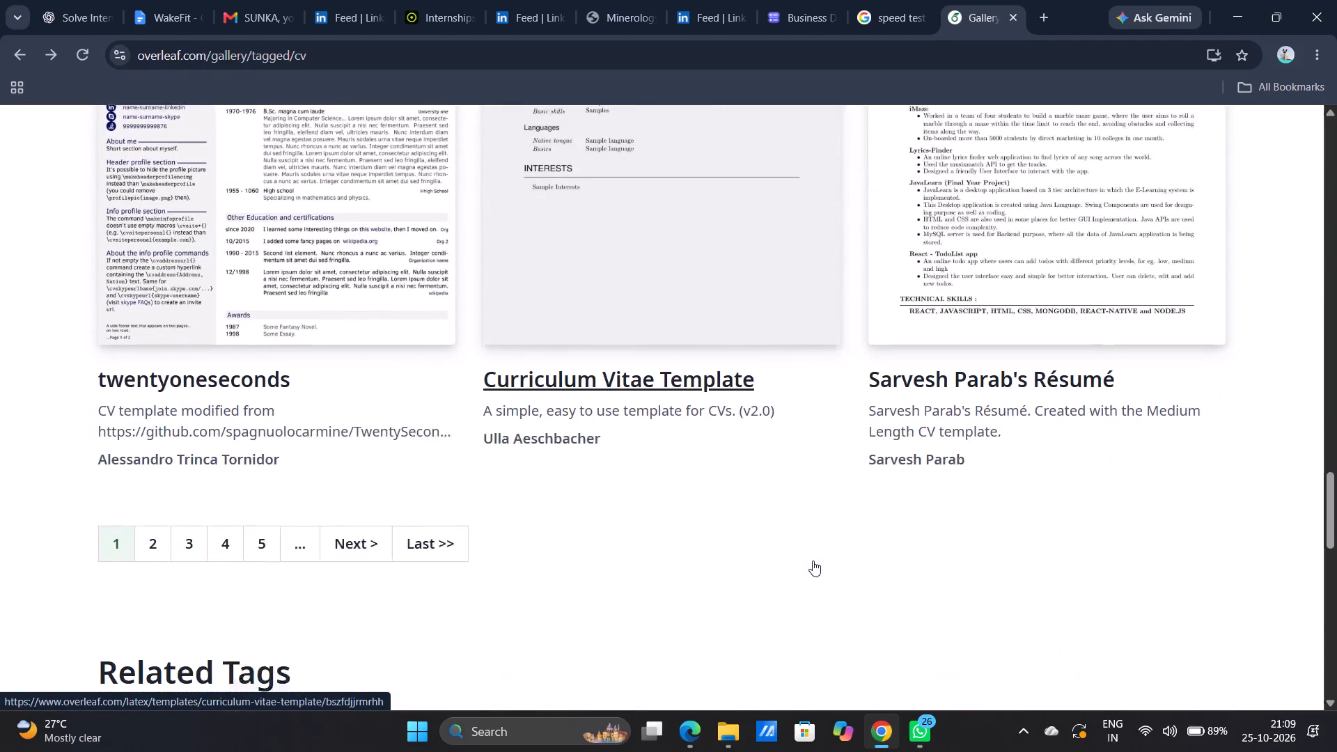
Open the Recent résumé created with the Medium Length CV template, beside Curriculum Vitae Template.
{"action": "scroll", "coordinate": [813, 561], "scroll_direction": "up", "scroll_amount": 1}
{"action": "left_click", "coordinate": [1006, 486]}
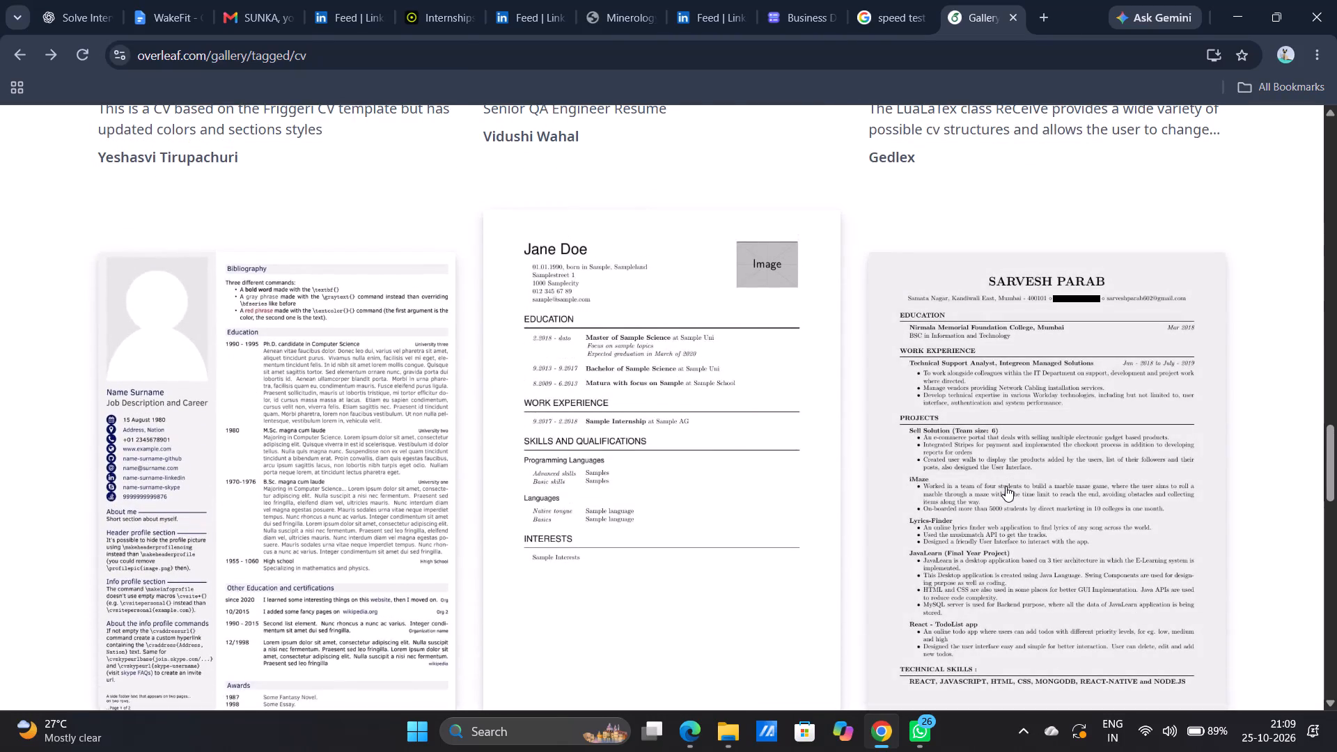
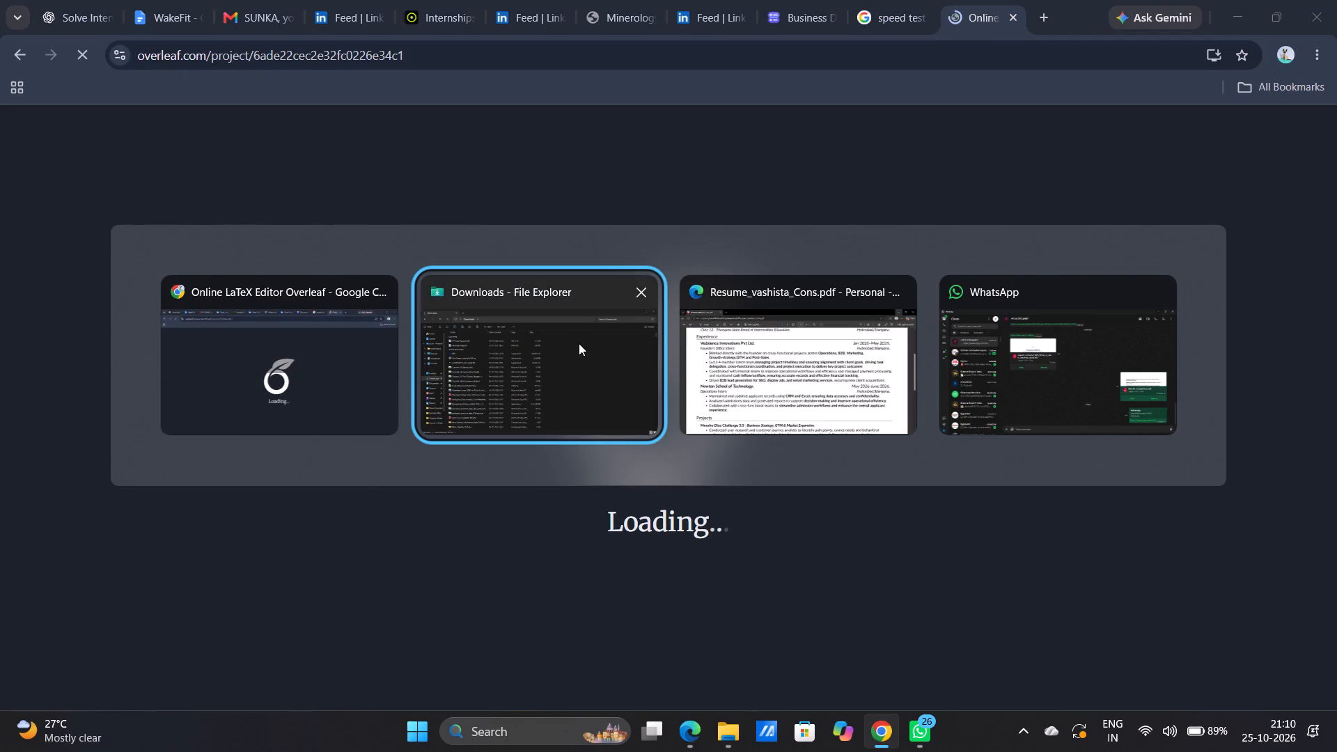
Switch back to the Chrome window holding the Overleaf résumé project.
{"action": "left_click", "coordinate": [358, 351], "text": "alt"}
{"action": "left_click", "coordinate": [713, 350]}
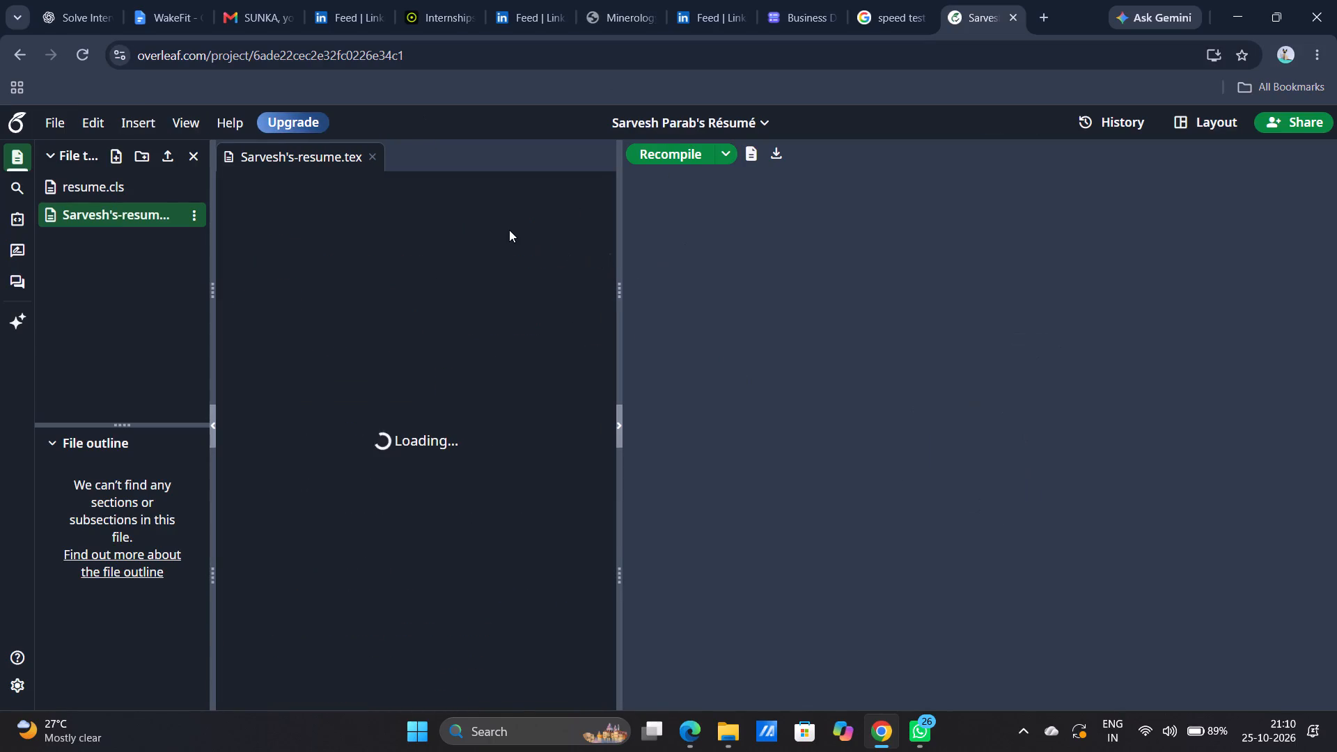
{"action": "scroll", "coordinate": [418, 295], "scroll_direction": "up", "scroll_amount": 2}
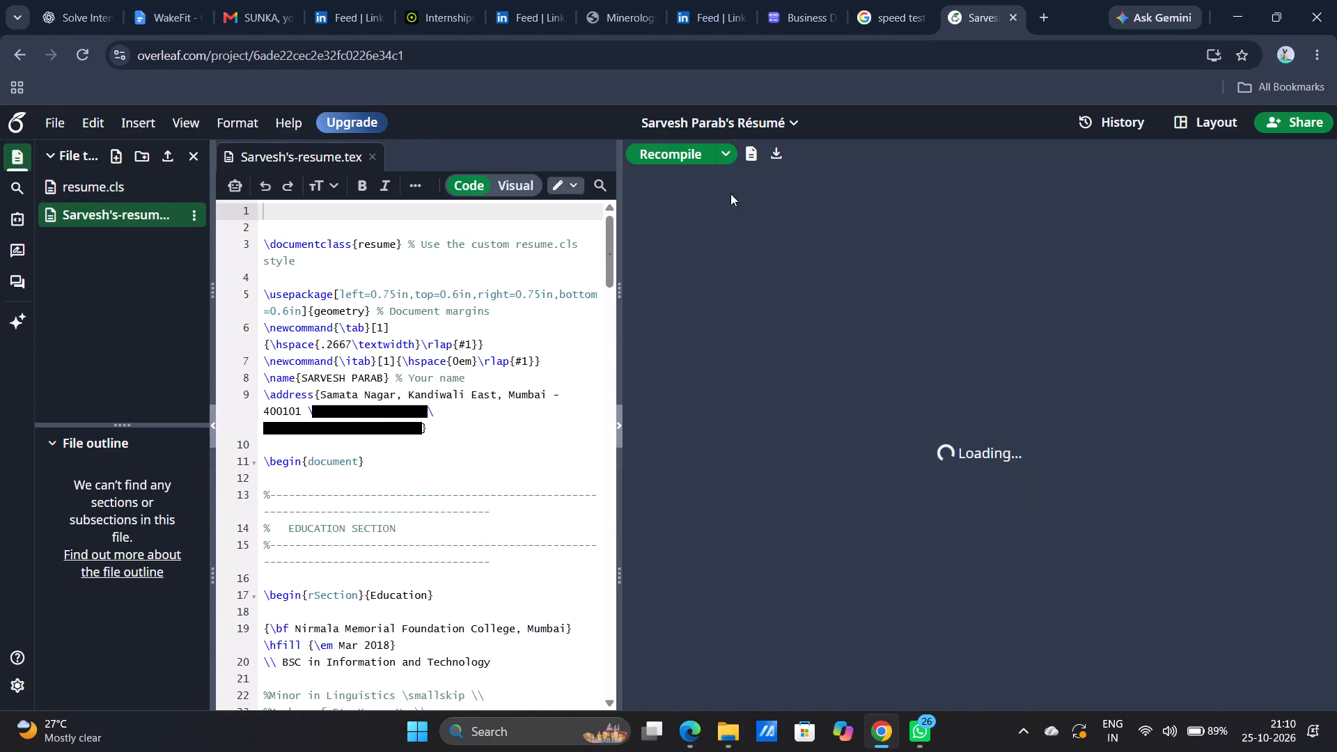
Replace the sample name in the \name command on line 8 with the résumé owner's full name in capitals.
{"action": "left_click", "coordinate": [385, 378]}
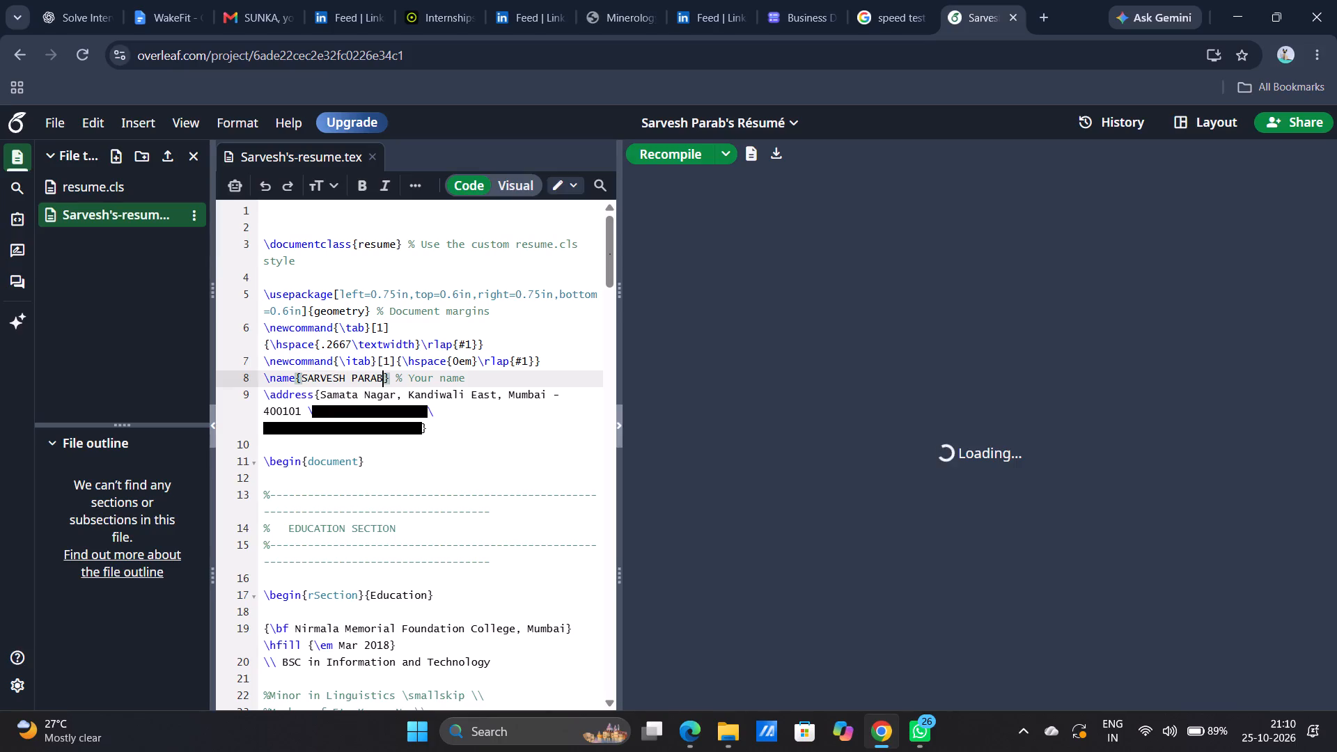
{"action": "key", "text": "BackSpace"}
{"action": "key", "text": "BackSpace"}
{"action": "key", "text": "BackSpace"}
{"action": "key", "text": "BackSpace"}
{"action": "key", "text": "BackSpace"}
{"action": "key", "text": "BackSpace"}
{"action": "key", "text": "BackSpace"}
{"action": "key", "text": "BackSpace"}
{"action": "key", "text": "BackSpace"}
{"action": "key", "text": "BackSpace"}
{"action": "key", "text": "BackSpace"}
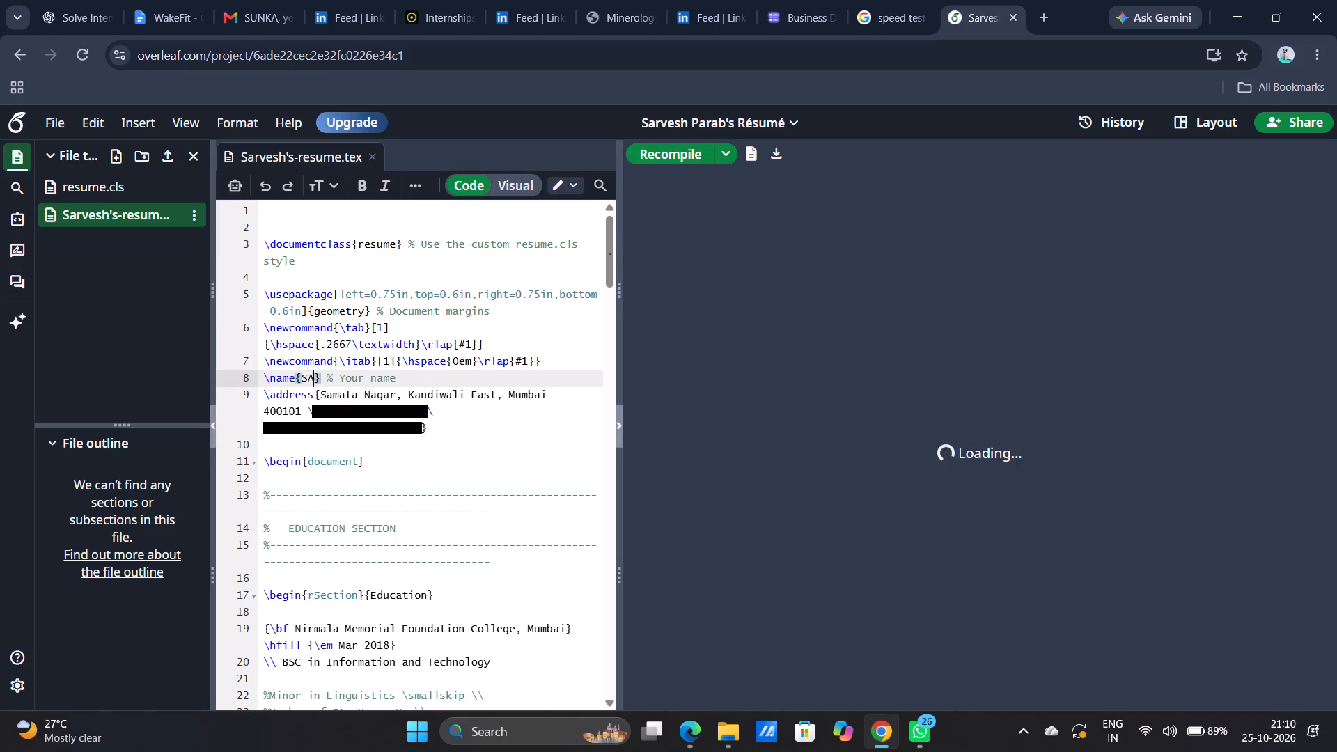
{"action": "key", "text": "BackSpace"}
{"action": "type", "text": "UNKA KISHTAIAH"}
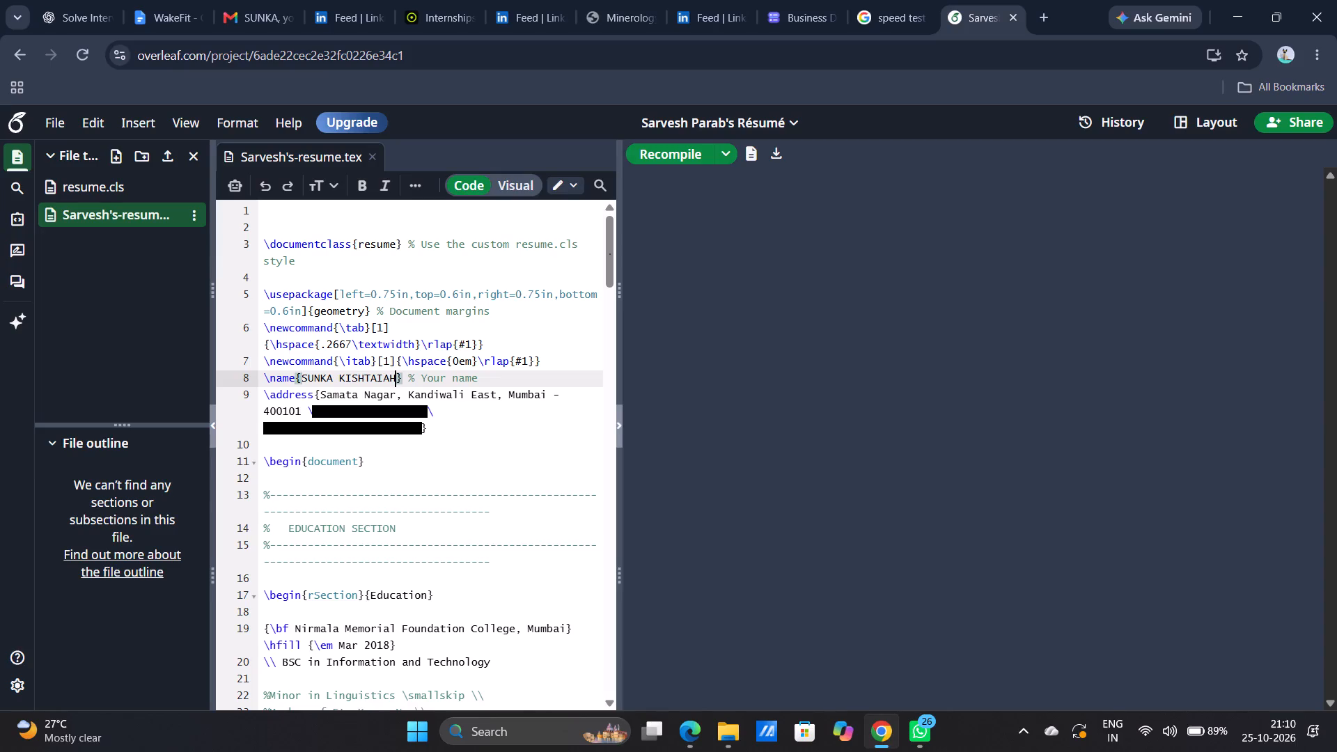
Place the cursor in the contact details of the \address command on line 9 for editing.
{"action": "left_click", "coordinate": [414, 410]}
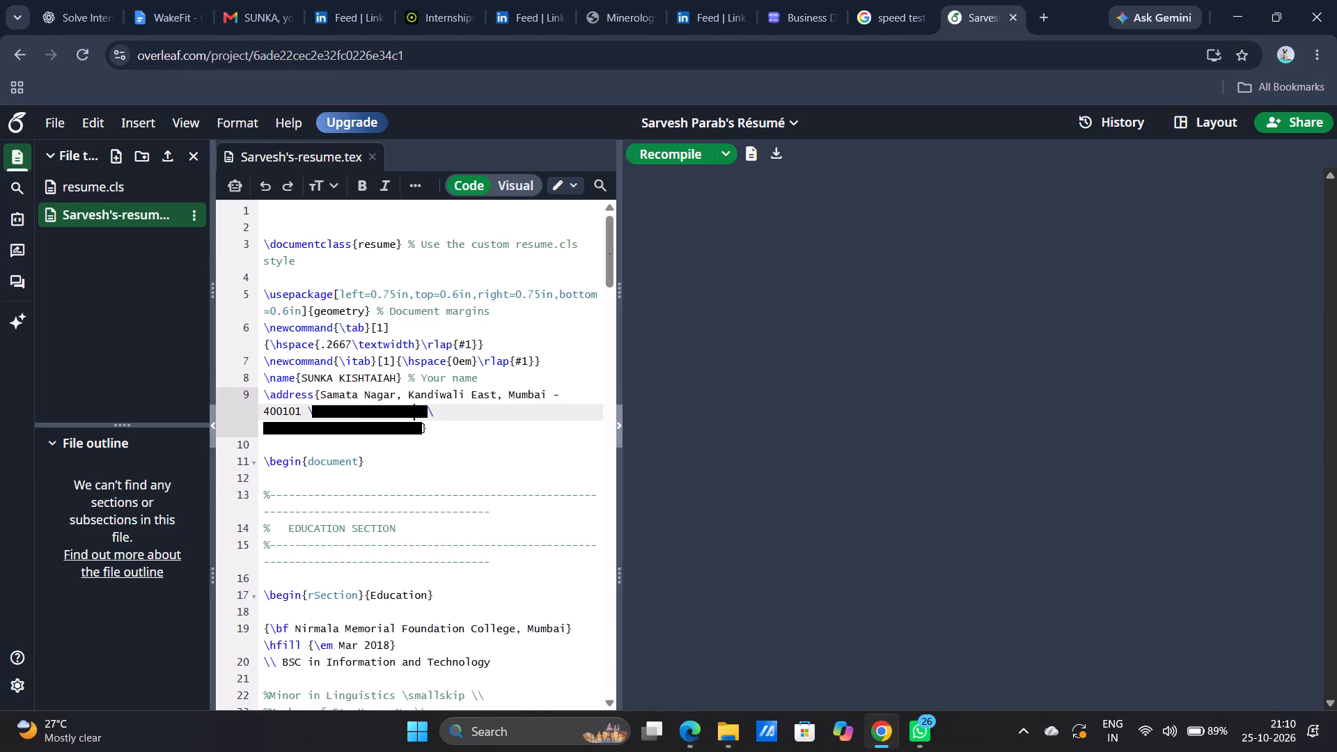
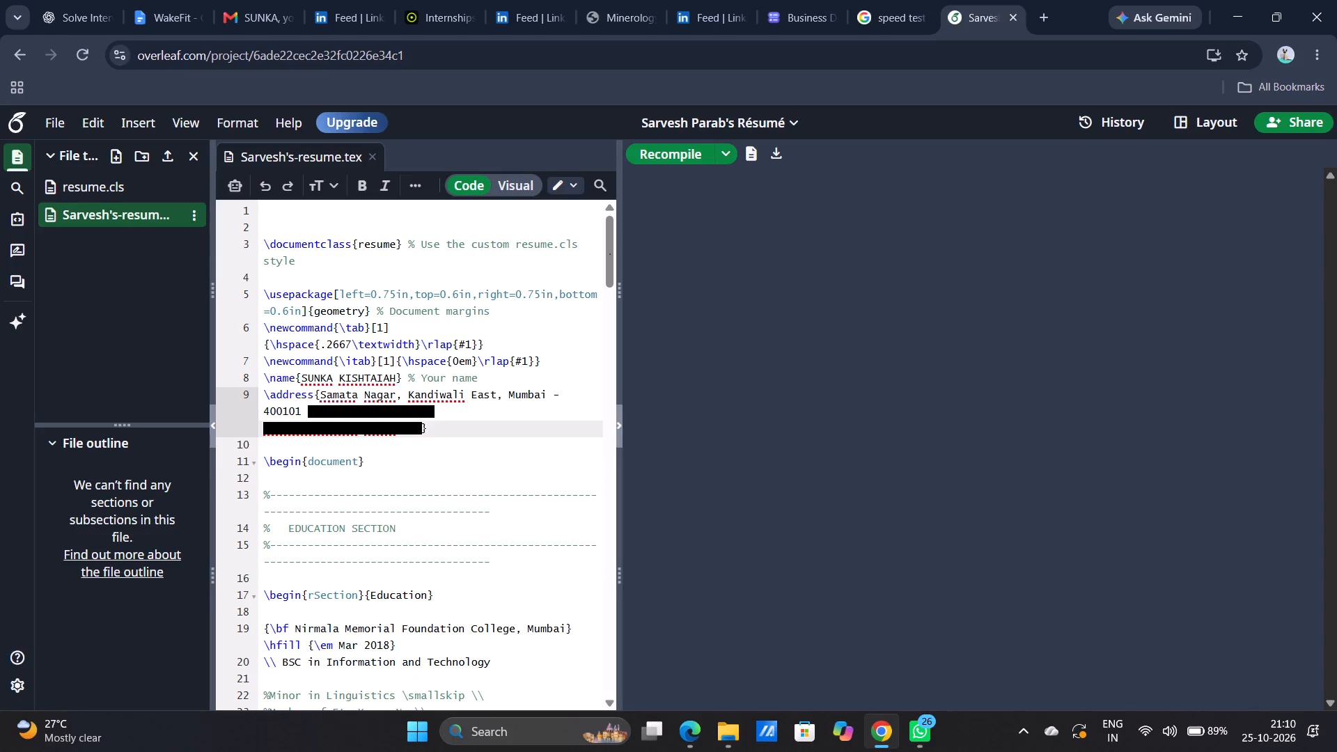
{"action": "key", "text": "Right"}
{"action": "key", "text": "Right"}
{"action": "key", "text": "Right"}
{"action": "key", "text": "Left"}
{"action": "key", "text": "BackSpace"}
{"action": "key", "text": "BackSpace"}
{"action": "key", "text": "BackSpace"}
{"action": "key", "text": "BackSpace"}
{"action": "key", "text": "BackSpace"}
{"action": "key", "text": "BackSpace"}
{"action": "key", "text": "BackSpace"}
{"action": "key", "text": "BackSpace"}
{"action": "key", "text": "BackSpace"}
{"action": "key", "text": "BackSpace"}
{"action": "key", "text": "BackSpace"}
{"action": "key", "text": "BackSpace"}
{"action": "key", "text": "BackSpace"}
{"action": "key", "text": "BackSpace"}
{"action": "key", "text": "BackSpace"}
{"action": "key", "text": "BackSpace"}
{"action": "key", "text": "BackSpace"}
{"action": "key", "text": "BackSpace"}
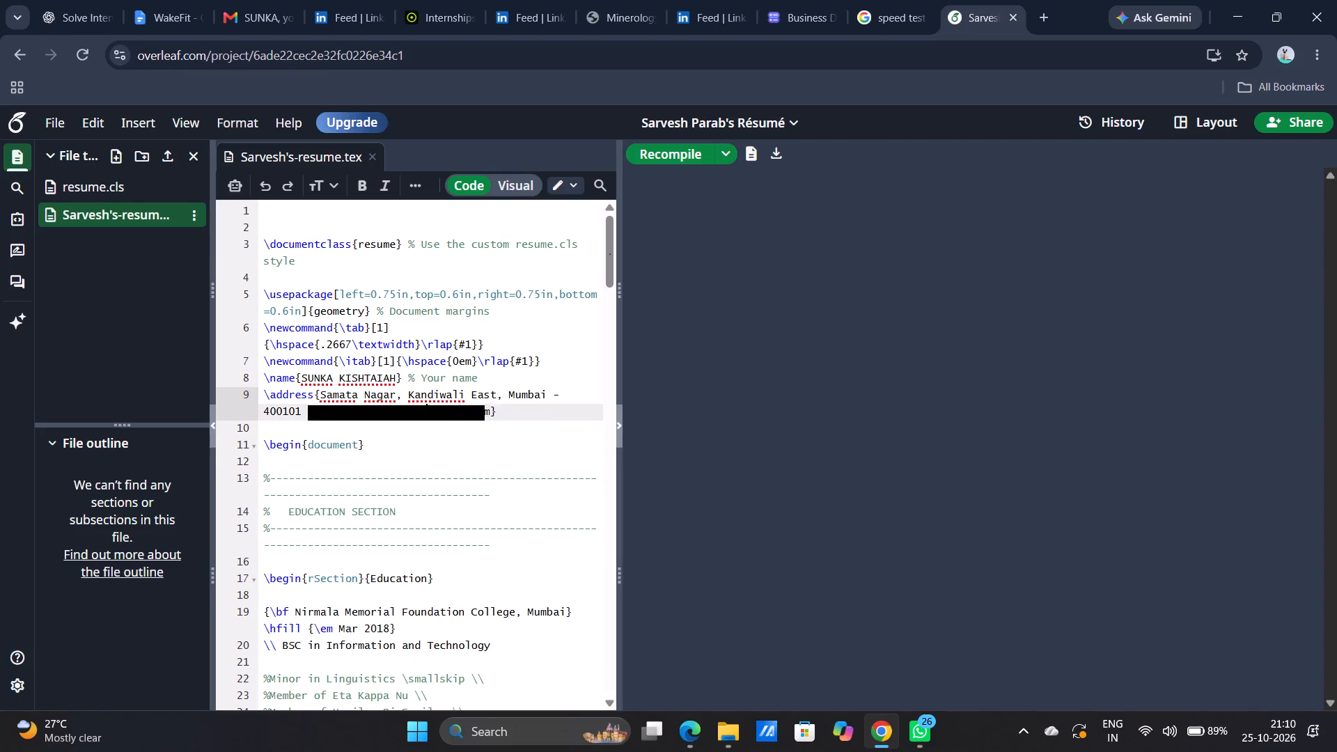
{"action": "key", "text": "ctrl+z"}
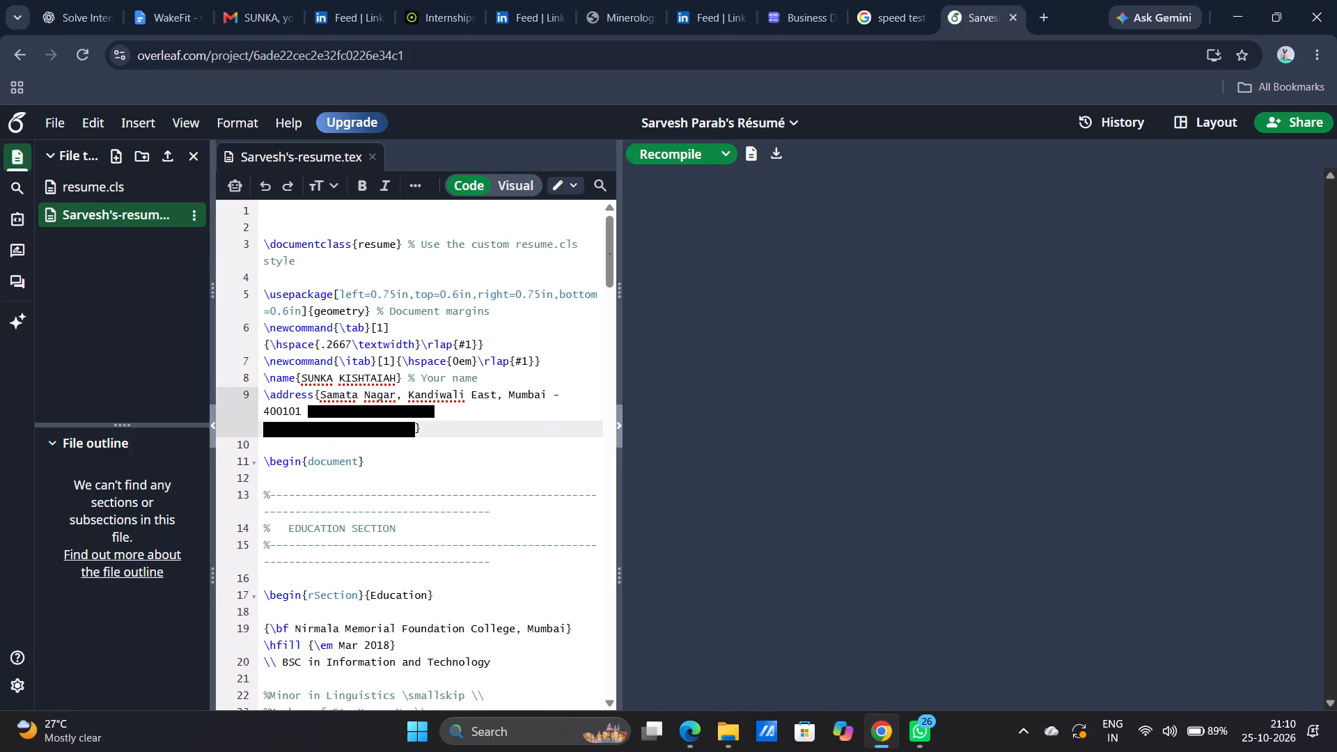
Replace the user-name part of the sample e-mail address in the \address command on line 9 with the résumé owner's own.
{"action": "key", "text": "shift+Left"}
{"action": "key", "text": "shift+Left"}
{"action": "key", "text": "shift+Left"}
{"action": "key", "text": "shift+Left"}
{"action": "key", "text": "shift+Left"}
{"action": "key", "text": "shift+Left"}
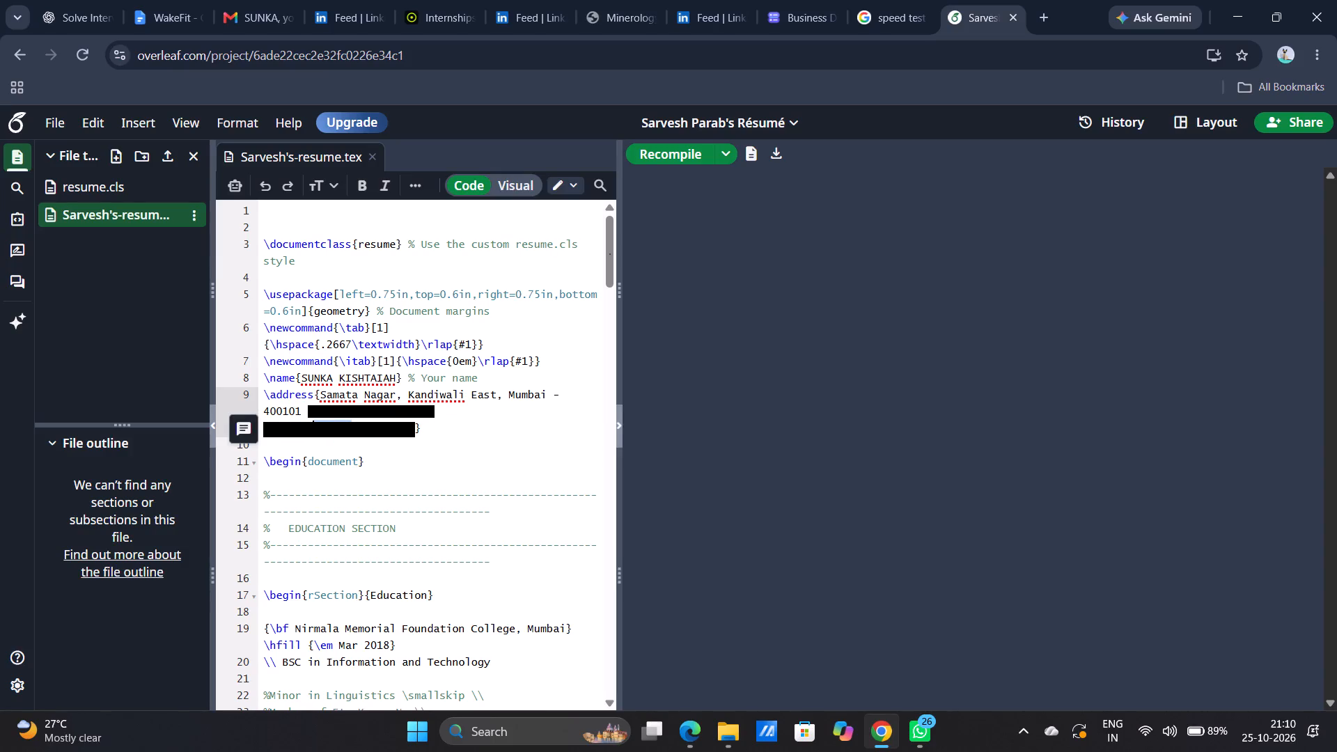
{"action": "key", "text": "shift+Left"}
{"action": "key", "text": "shift+Left"}
{"action": "key", "text": "shift+Left"}
{"action": "key", "text": "shift+Left"}
{"action": "key", "text": "shift+Left"}
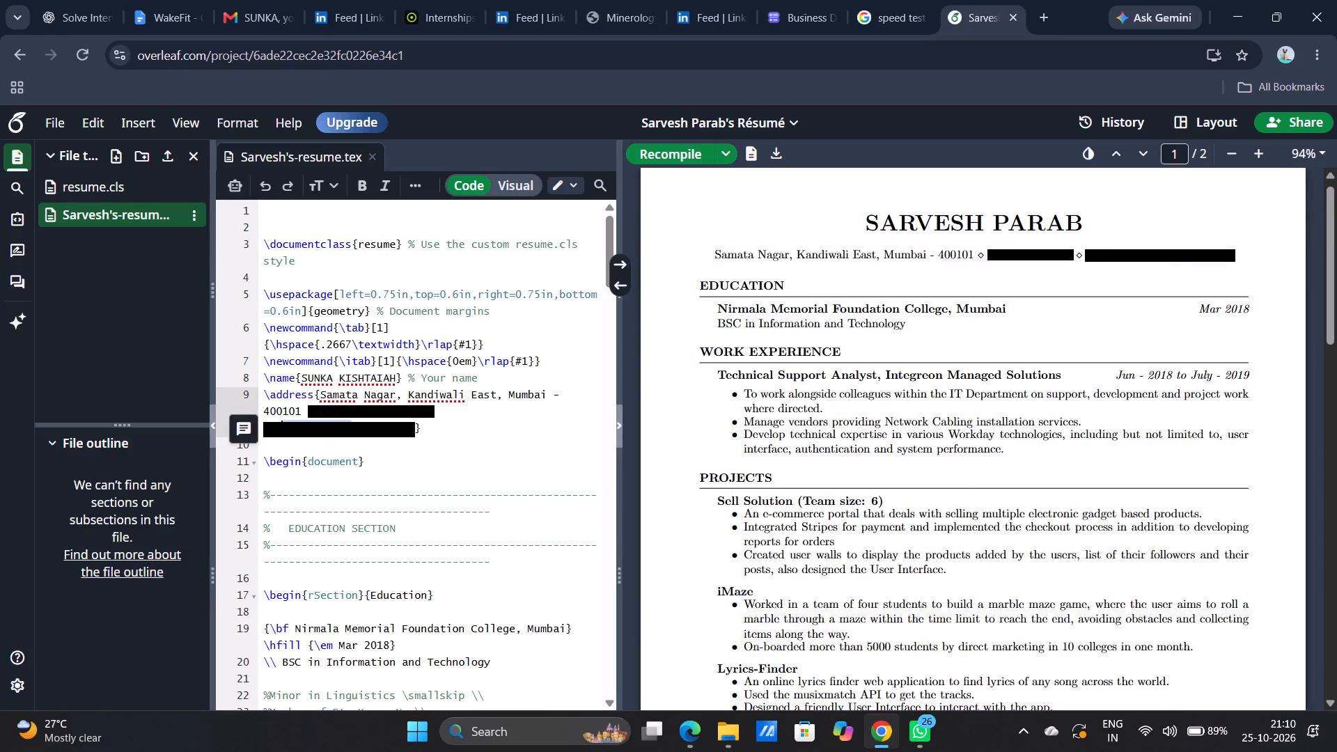
{"action": "key", "text": "shift+Left"}
{"action": "key", "text": "shift+Left"}
{"action": "key", "text": "shift+Left"}
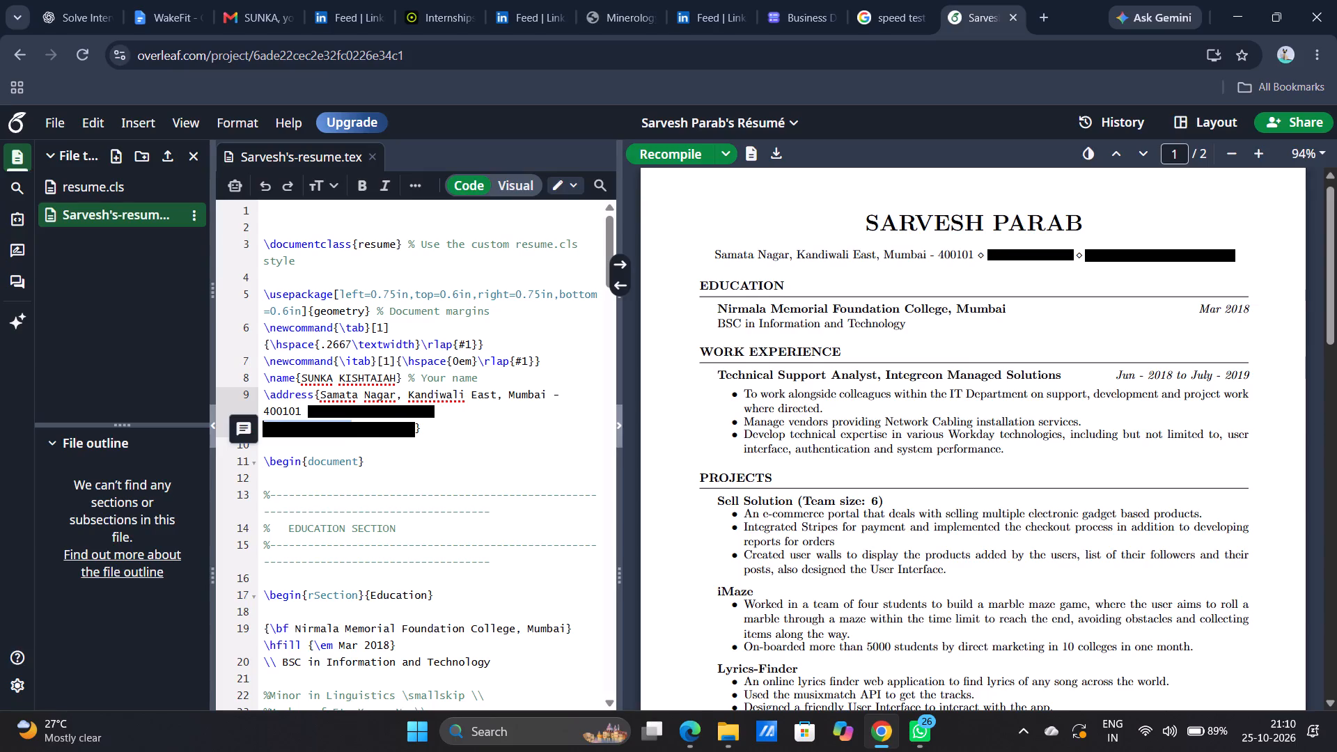
{"action": "key", "text": "BackSpace"}
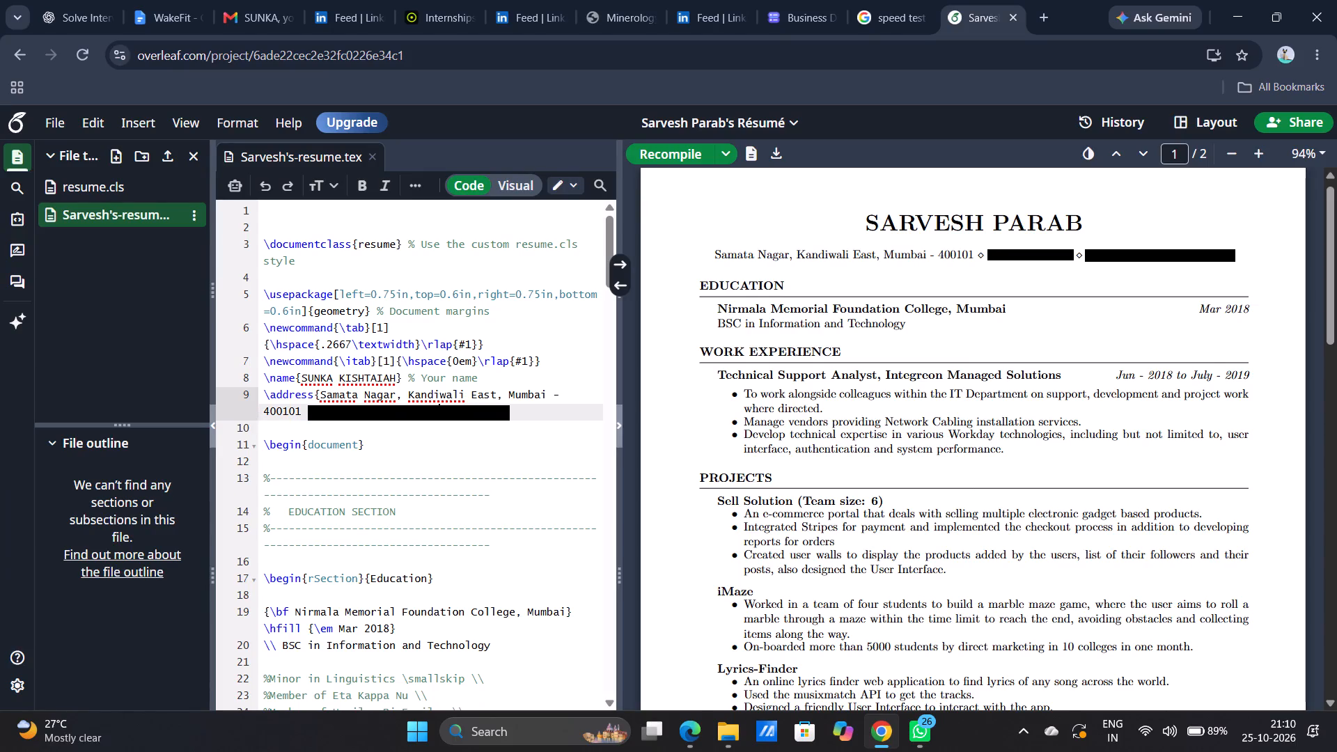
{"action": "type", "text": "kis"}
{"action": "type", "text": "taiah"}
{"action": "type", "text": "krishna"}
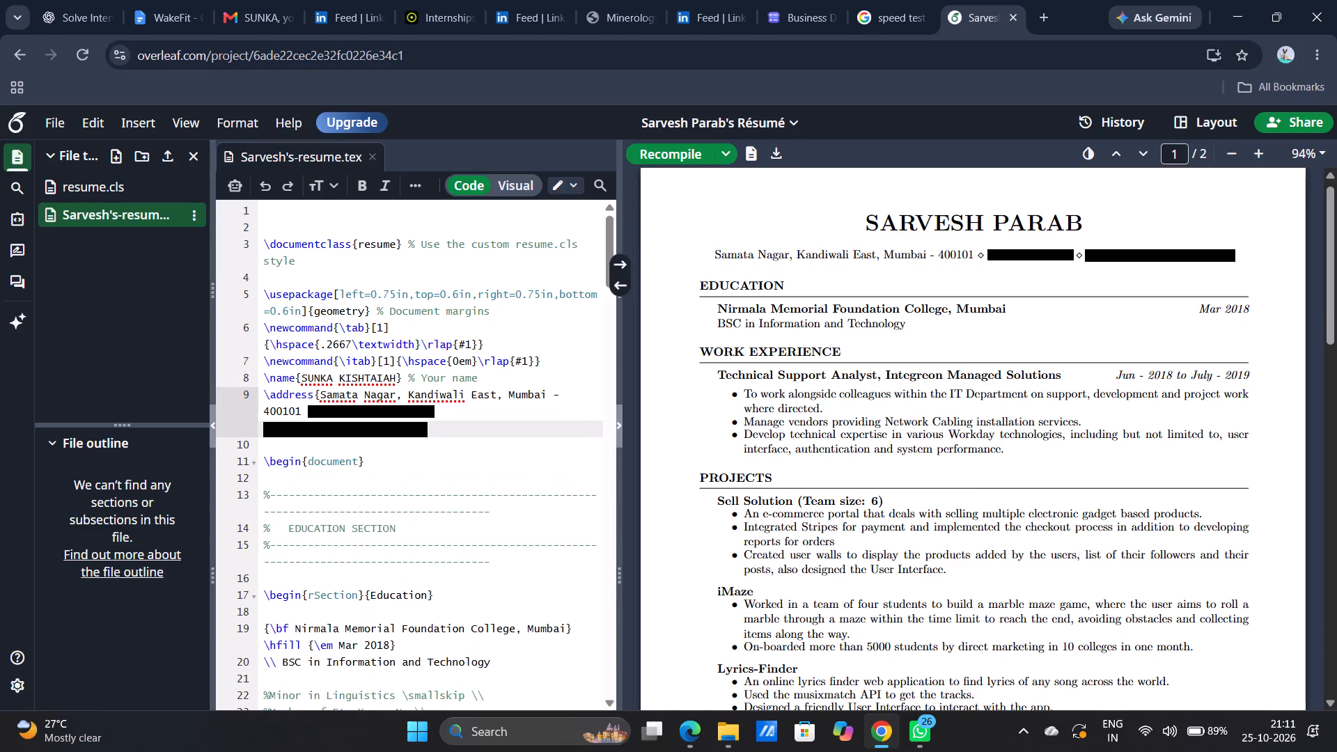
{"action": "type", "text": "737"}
Recompile the résumé to refresh the PDF preview.
{"action": "left_click", "coordinate": [668, 149]}
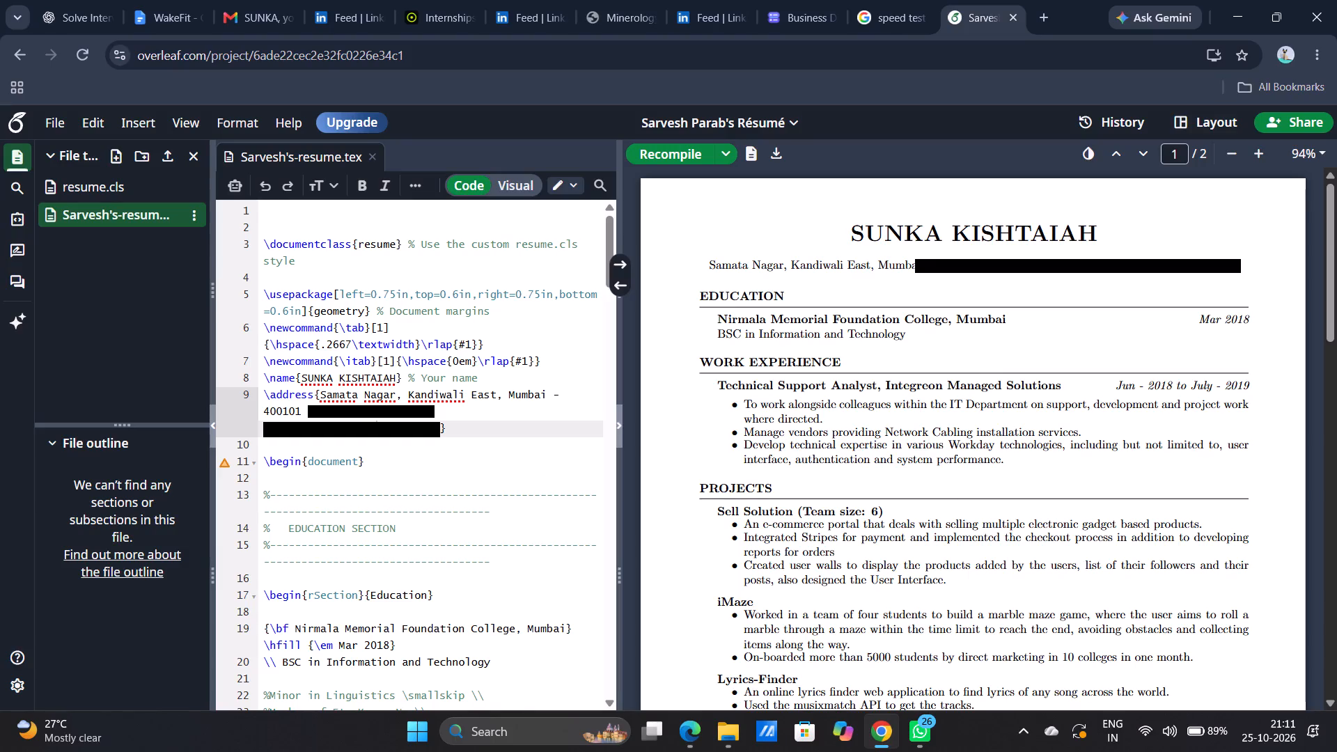
Delete the sample postal address, including its postcode, from the start of the \address command on line 9.
{"action": "left_click", "coordinate": [302, 411]}
{"action": "key", "text": "shift+Left"}
{"action": "key", "text": "shift+Left"}
{"action": "key", "text": "shift+Left"}
{"action": "key", "text": "shift+Left"}
{"action": "key", "text": "shift+Left"}
{"action": "key", "text": "shift+Left"}
{"action": "key", "text": "shift+Left"}
{"action": "key", "text": "shift+Left"}
{"action": "key", "text": "shift+Left"}
{"action": "key", "text": "shift+Left"}
{"action": "key", "text": "shift+Left"}
{"action": "key", "text": "shift+Left"}
{"action": "key", "text": "shift+Left"}
{"action": "key", "text": "shift+Left"}
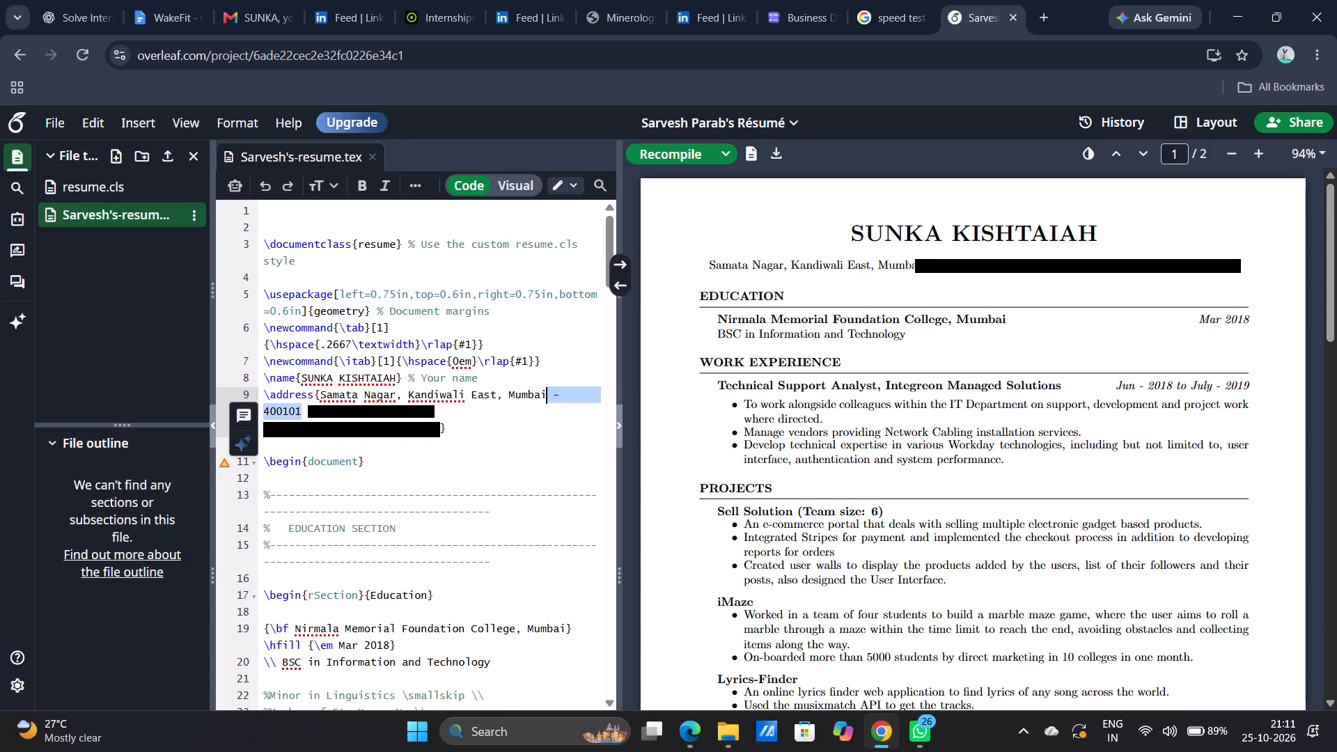
{"action": "key", "text": "shift+Left"}
{"action": "key", "text": "shift+Left"}
{"action": "key", "text": "shift+Left"}
{"action": "key", "text": "shift+Left"}
{"action": "key", "text": "shift+Left"}
{"action": "key", "text": "shift+Left"}
{"action": "key", "text": "shift+Left"}
{"action": "key", "text": "shift+Left"}
{"action": "key", "text": "shift+Left"}
{"action": "key", "text": "shift+Left"}
{"action": "key", "text": "shift+Left"}
{"action": "key", "text": "shift+Left"}
{"action": "key", "text": "shift+Left"}
{"action": "key", "text": "shift+Left"}
{"action": "key", "text": "shift+Left"}
{"action": "key", "text": "shift+Left"}
{"action": "key", "text": "shift+Left"}
{"action": "key", "text": "shift+Left"}
{"action": "key", "text": "shift+Left"}
{"action": "key", "text": "shift+Left"}
{"action": "key", "text": "shift+Left"}
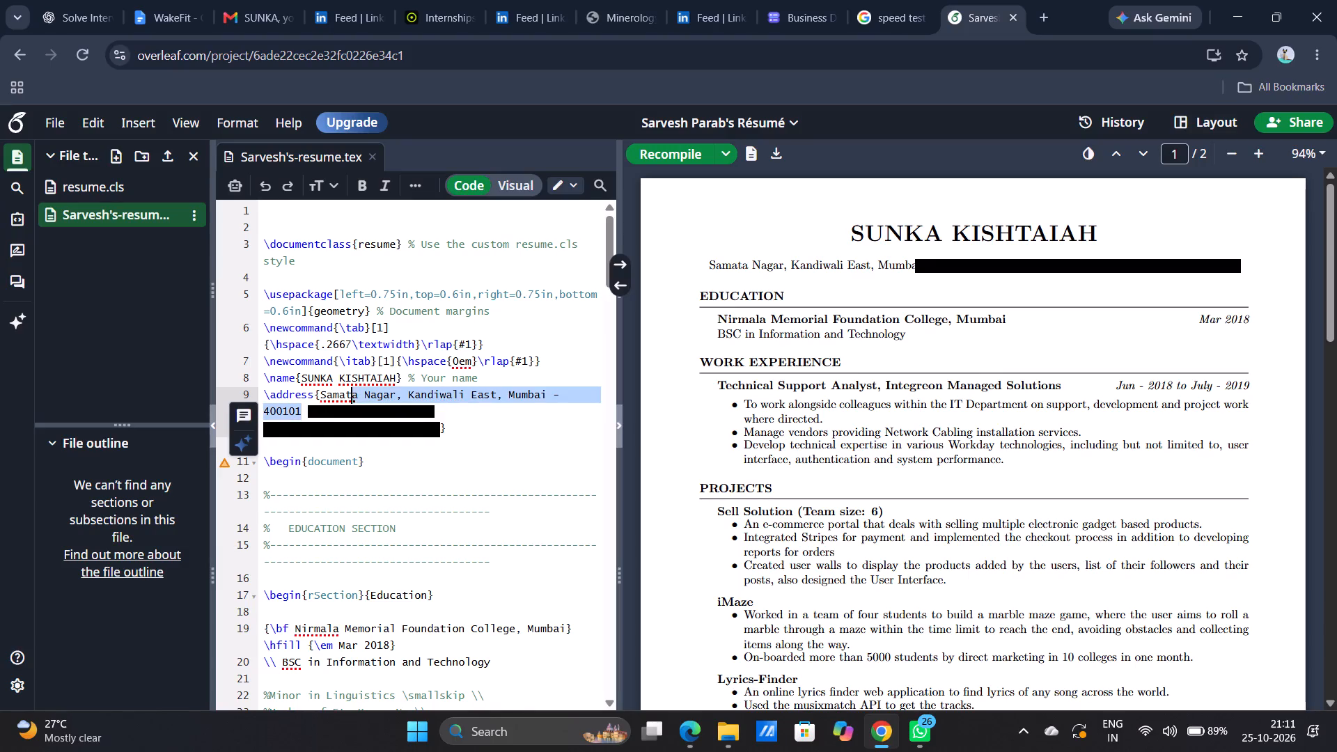
{"action": "key", "text": "shift+Left"}
{"action": "key", "text": "shift+Left"}
{"action": "key", "text": "shift+Left"}
{"action": "key", "text": "shift+Left"}
{"action": "key", "text": "shift+Left"}
{"action": "key", "text": "BackSpace"}
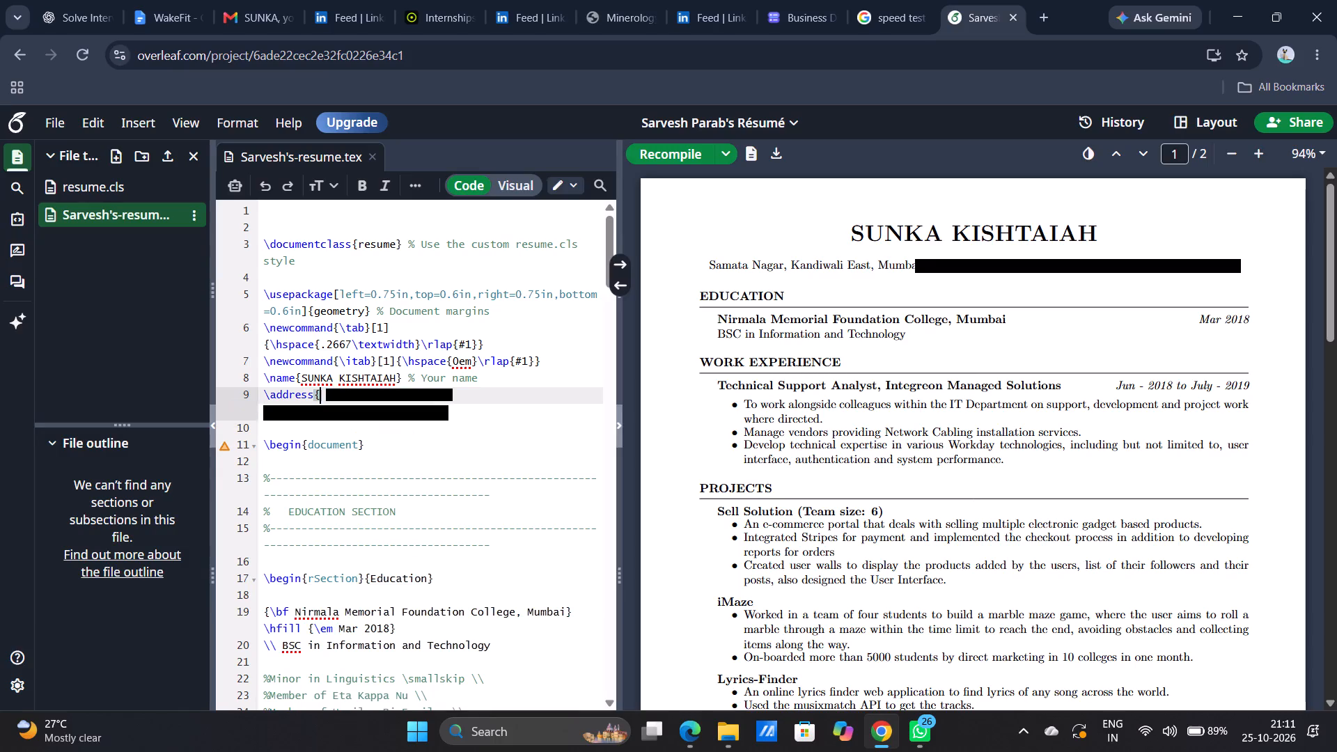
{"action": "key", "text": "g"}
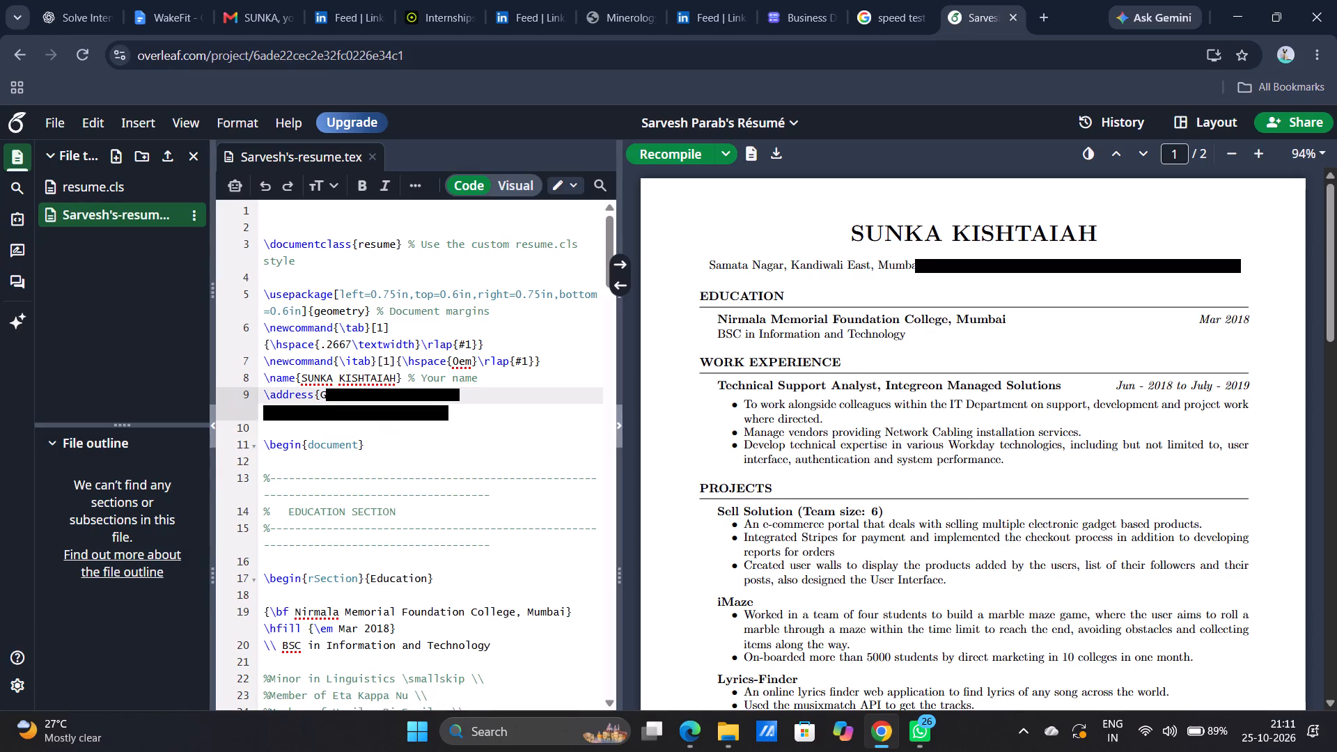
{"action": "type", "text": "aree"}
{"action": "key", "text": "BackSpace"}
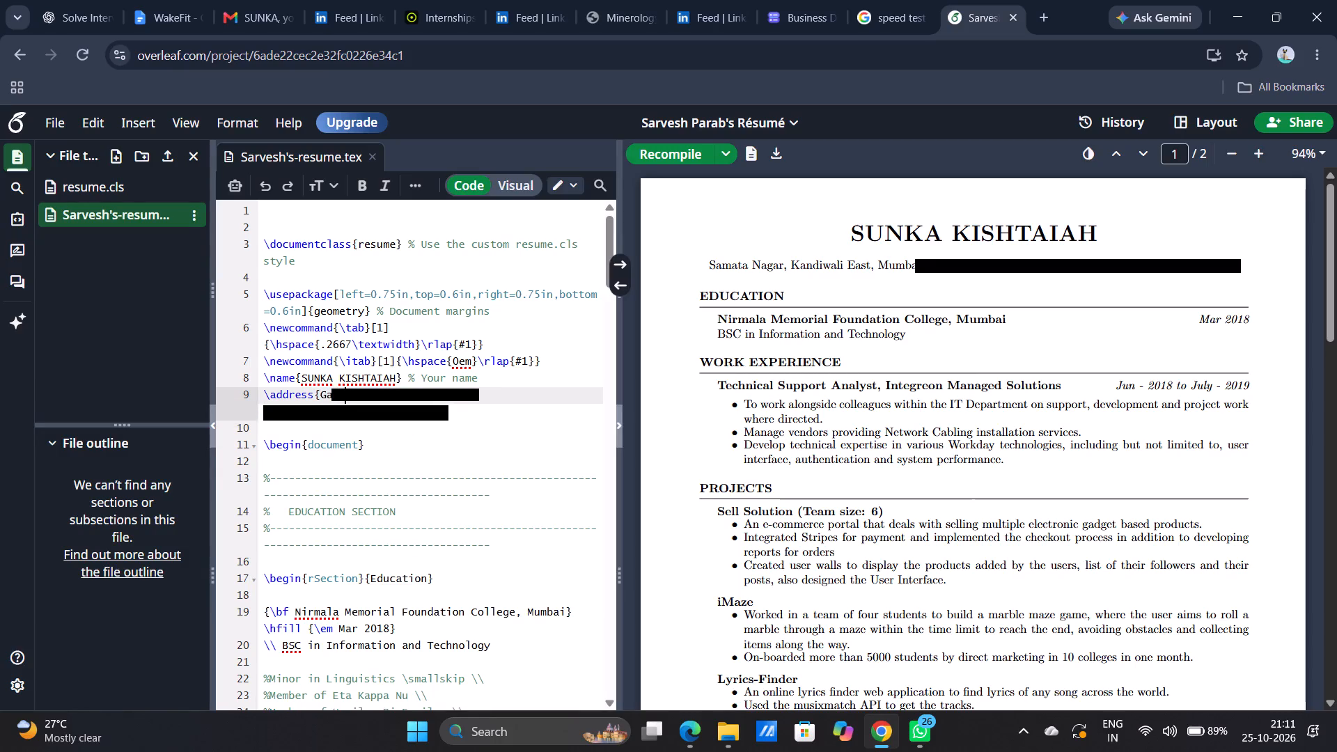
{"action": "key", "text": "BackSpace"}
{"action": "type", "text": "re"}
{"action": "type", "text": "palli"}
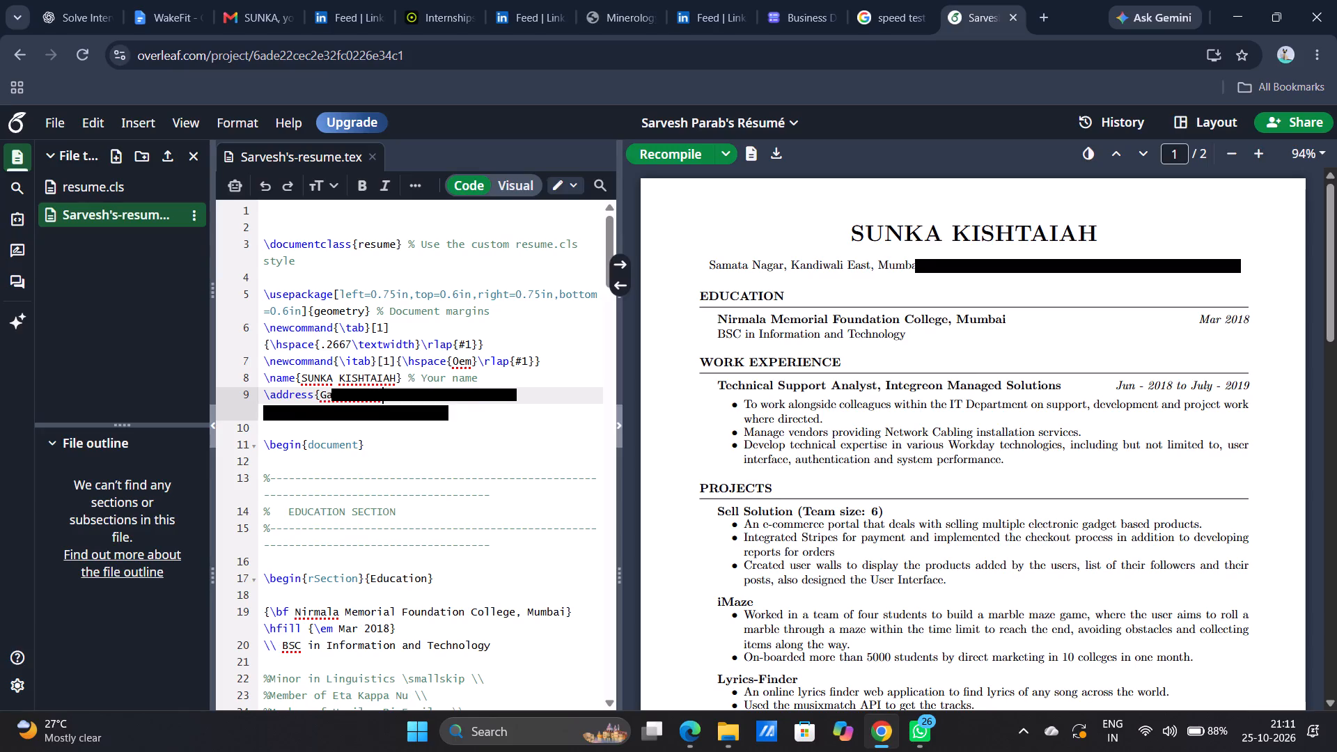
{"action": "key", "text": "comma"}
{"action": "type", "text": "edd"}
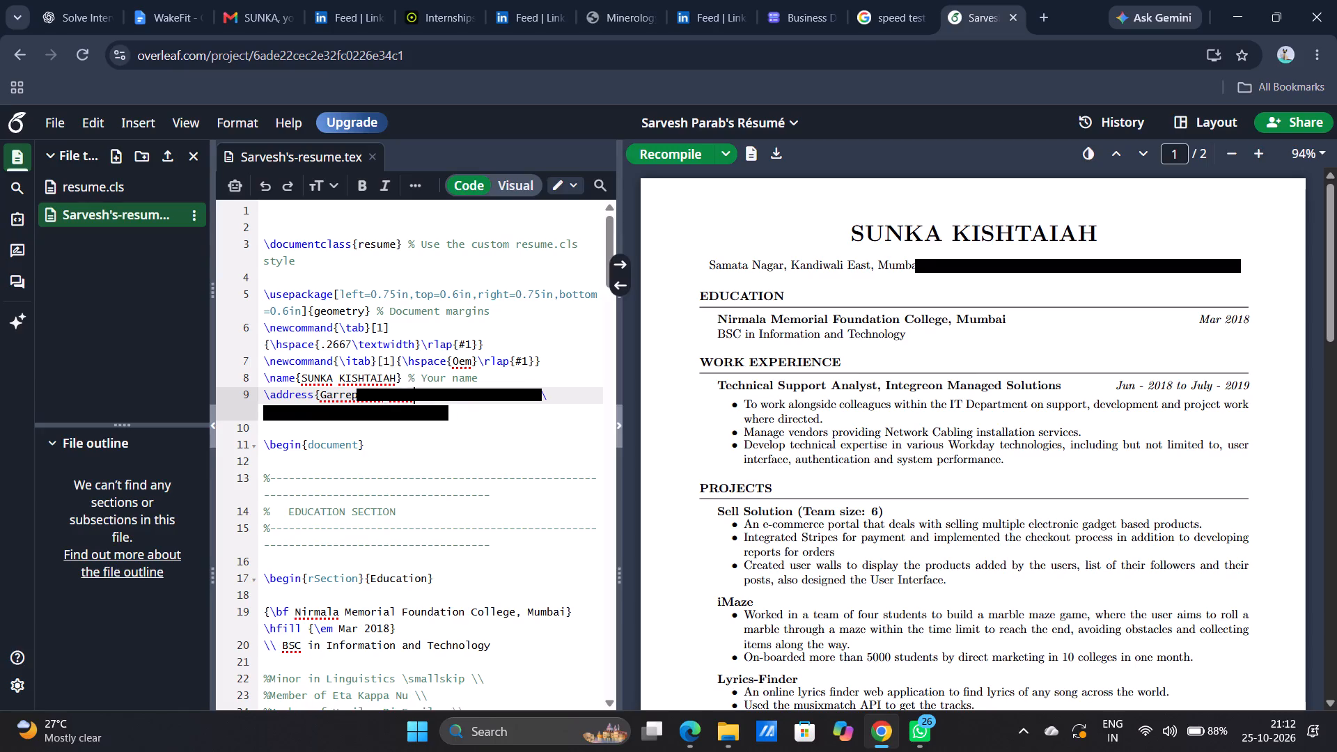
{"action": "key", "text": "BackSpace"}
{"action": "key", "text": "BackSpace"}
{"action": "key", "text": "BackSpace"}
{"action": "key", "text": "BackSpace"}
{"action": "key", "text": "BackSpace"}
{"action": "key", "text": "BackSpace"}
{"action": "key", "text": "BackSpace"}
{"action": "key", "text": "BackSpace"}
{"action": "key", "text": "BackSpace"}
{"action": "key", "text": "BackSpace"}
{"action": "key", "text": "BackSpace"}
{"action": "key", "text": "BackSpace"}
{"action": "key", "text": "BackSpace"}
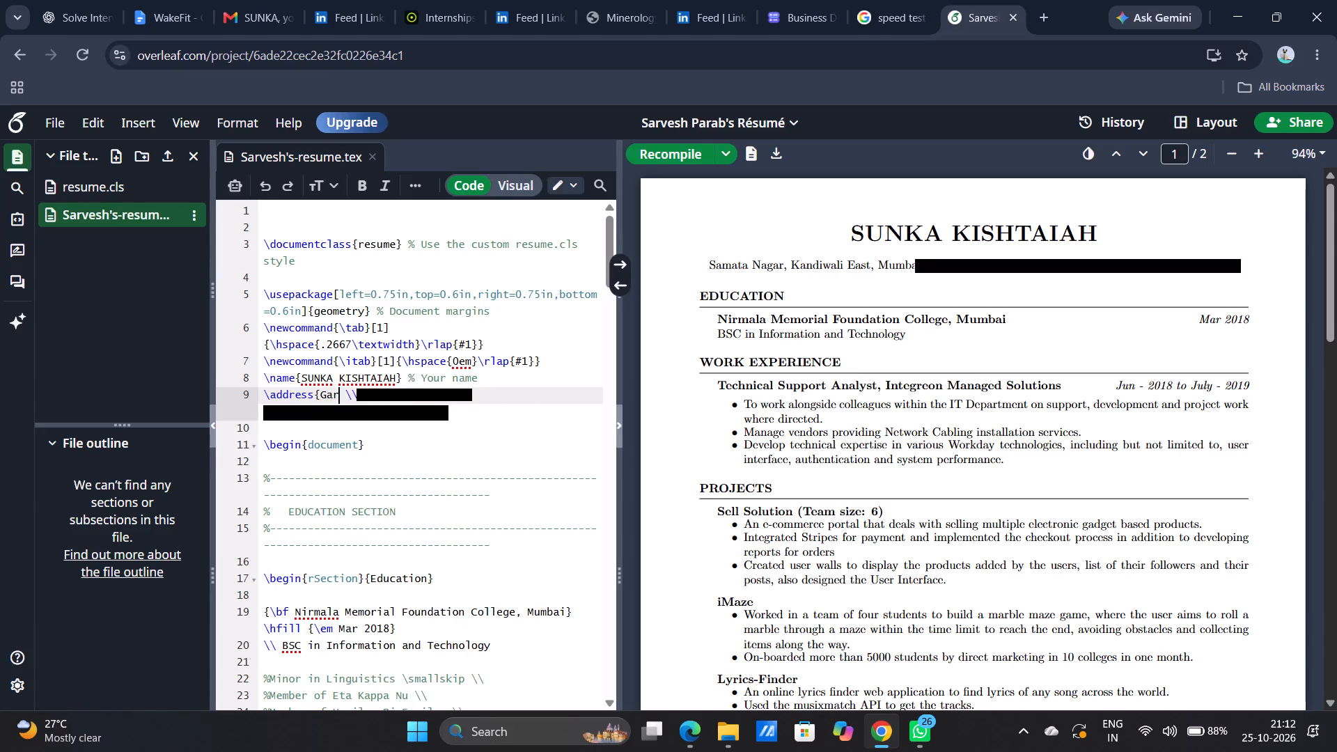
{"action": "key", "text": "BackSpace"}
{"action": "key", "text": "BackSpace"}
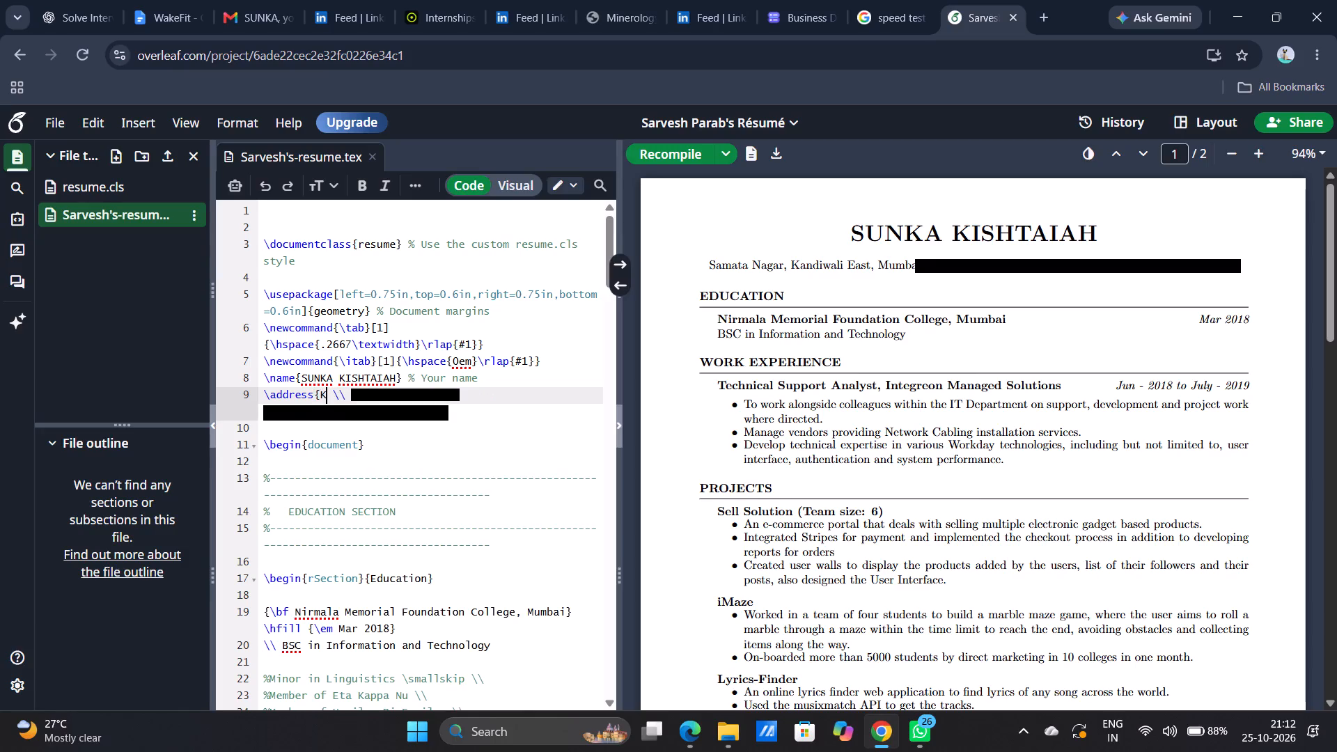
Enter the résumé owner's own city and location details at the start of the \address command, keeping the command on line 9.
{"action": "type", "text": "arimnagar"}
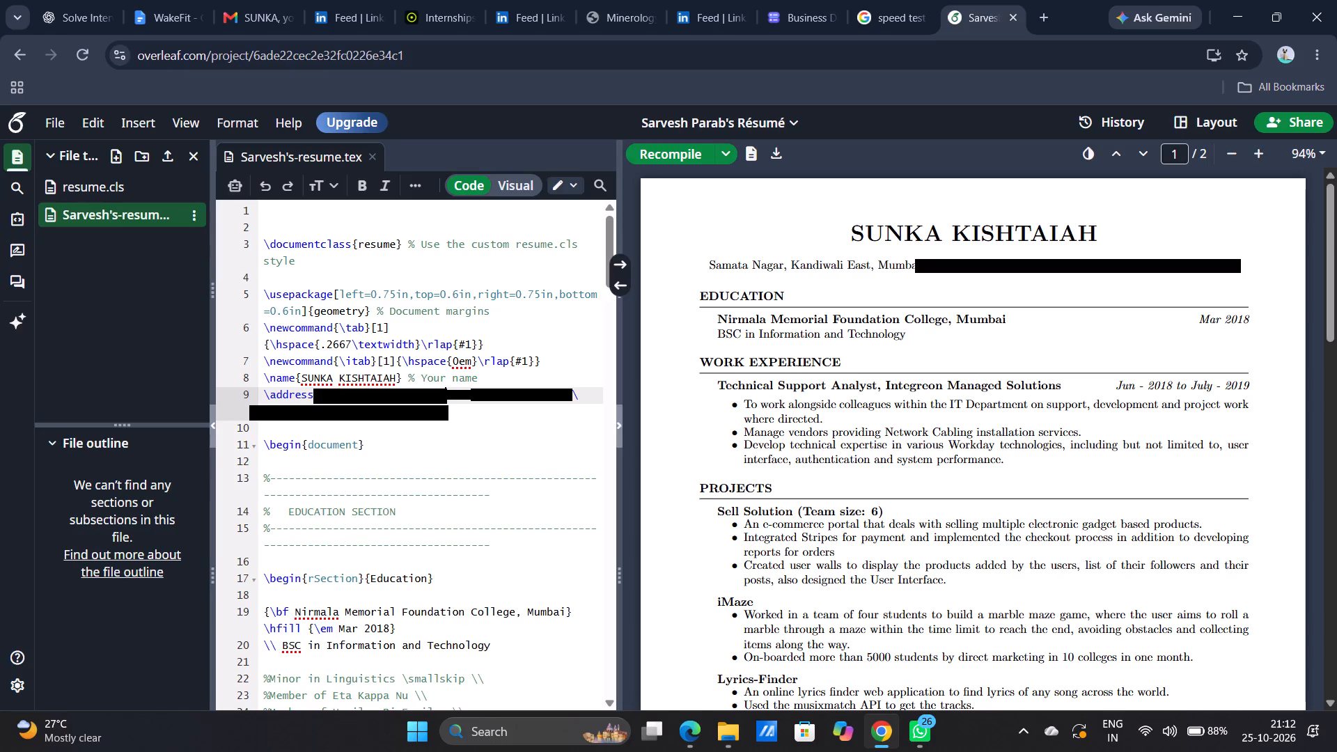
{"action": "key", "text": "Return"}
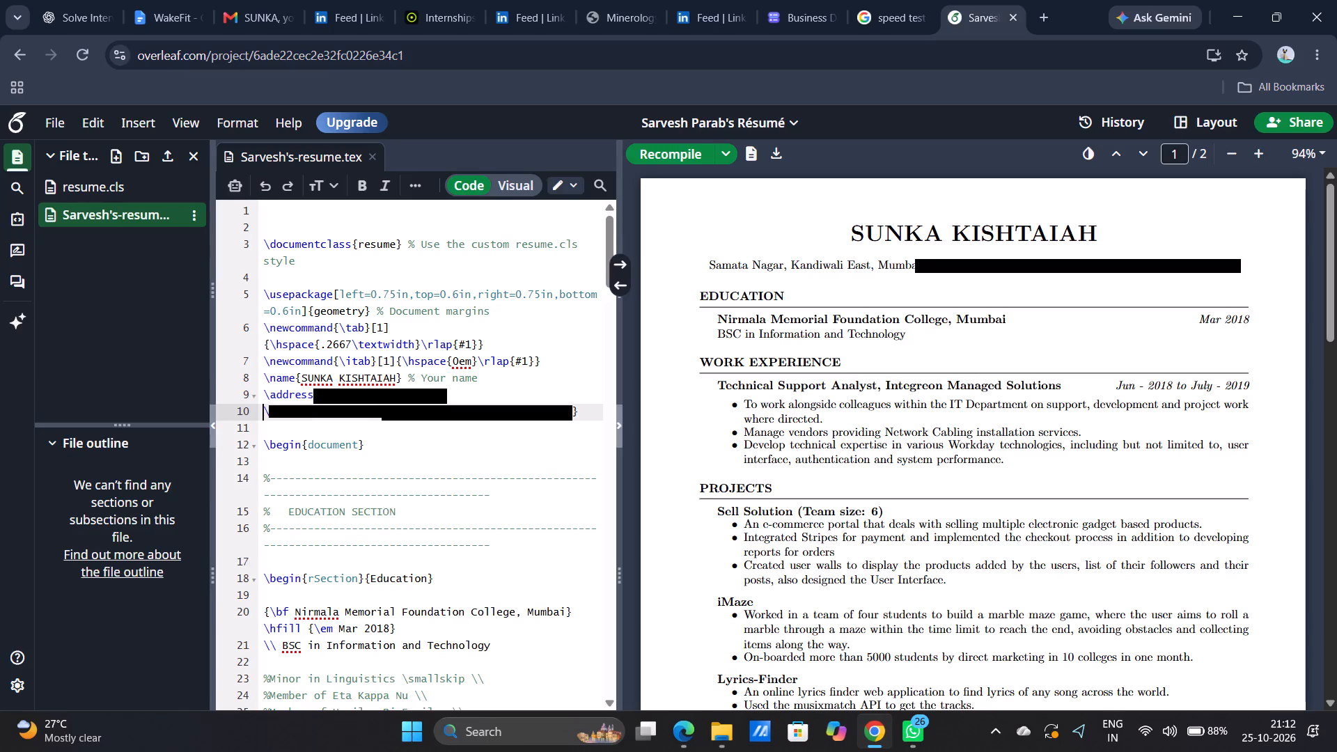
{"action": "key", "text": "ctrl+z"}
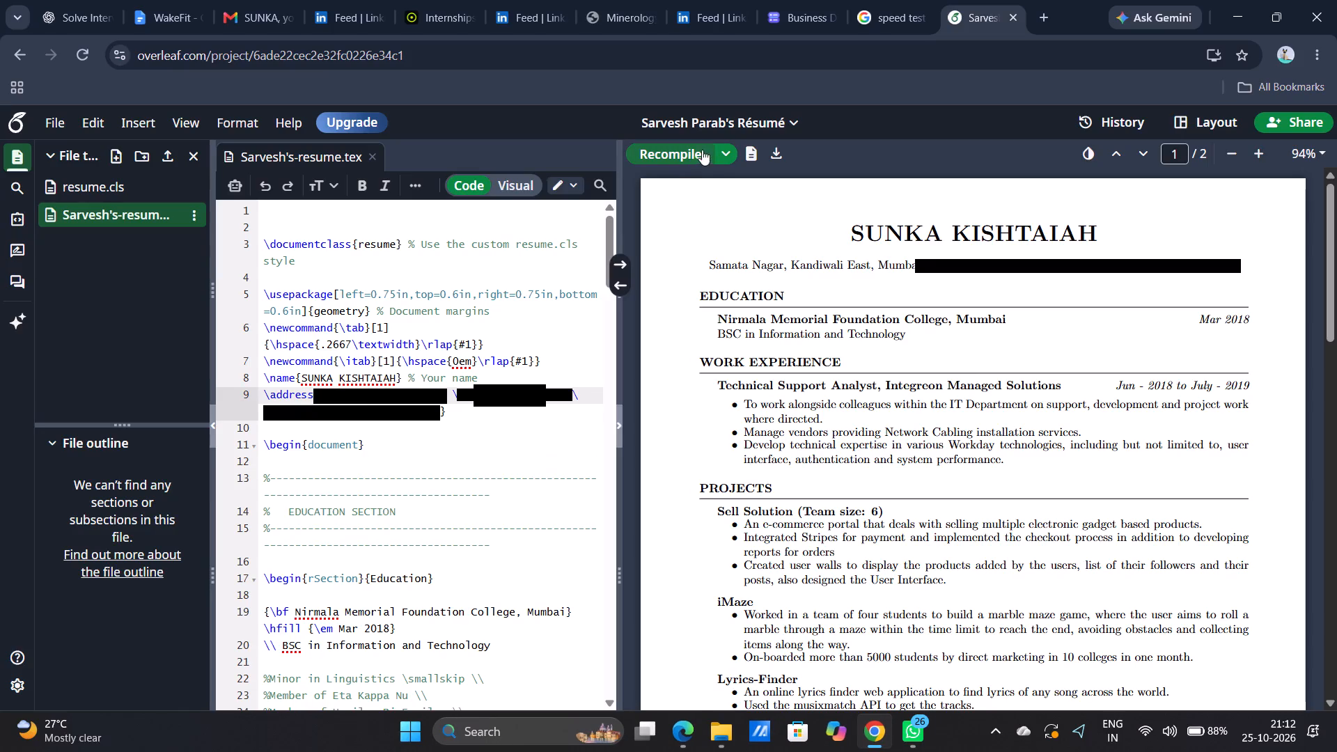
Turn on Auto compile for the résumé's PDF preview.
{"action": "left_click", "coordinate": [720, 152]}
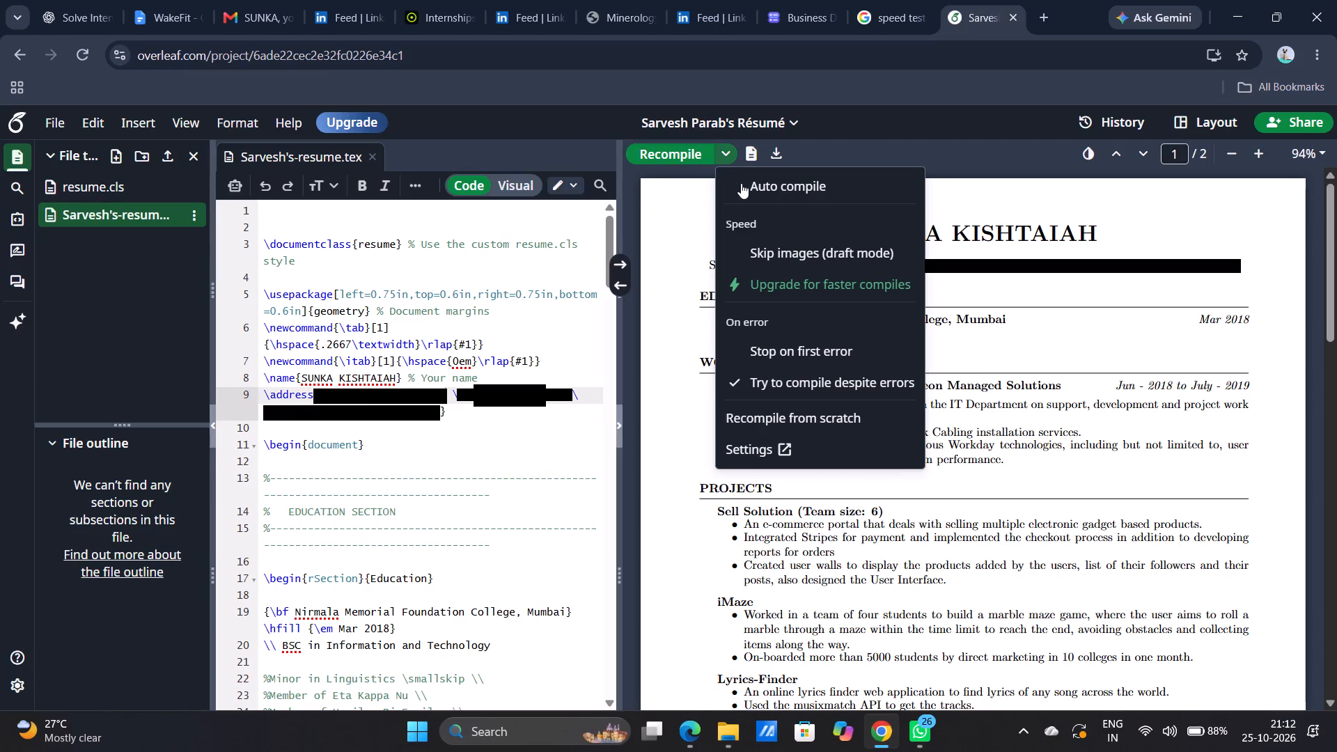
{"action": "left_click", "coordinate": [741, 183]}
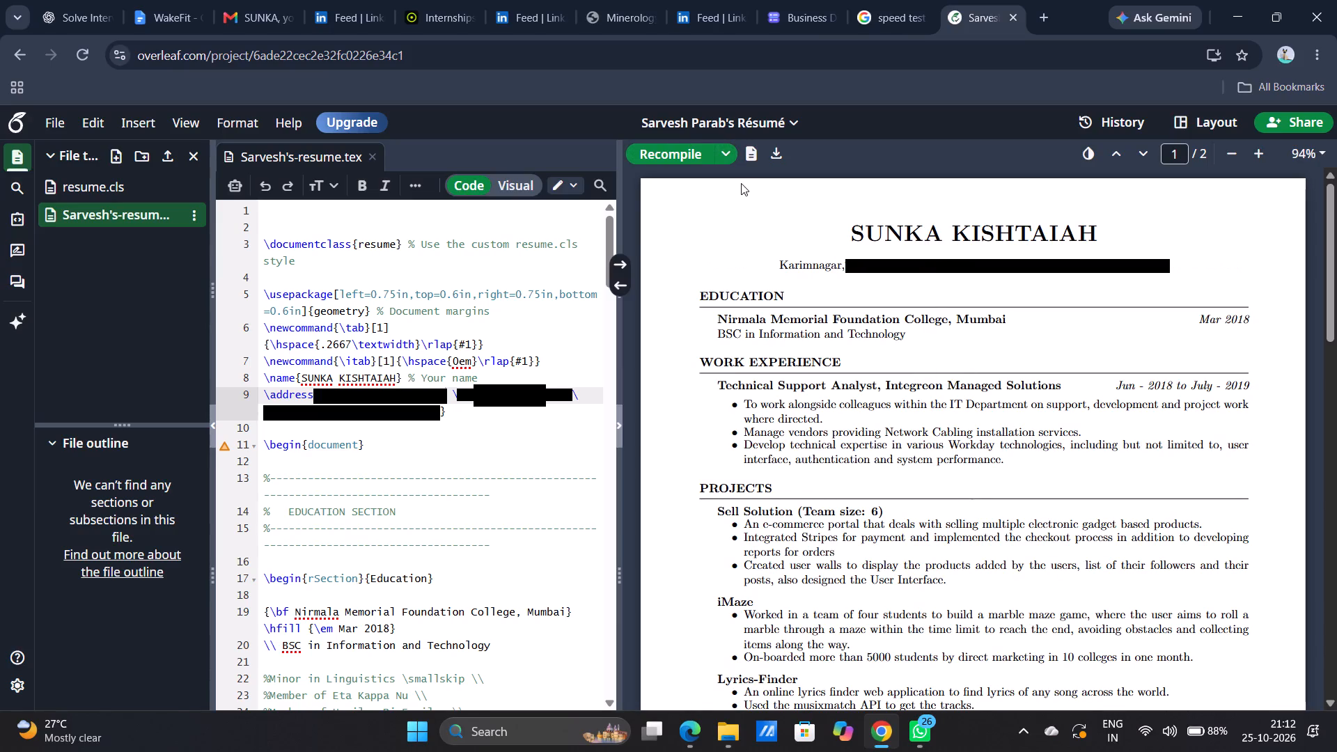
Make the résumé owner's name in the \name command on line 8 bold with \textbf.
{"action": "triple_click", "coordinate": [396, 374]}
{"action": "left_click", "coordinate": [396, 374]}
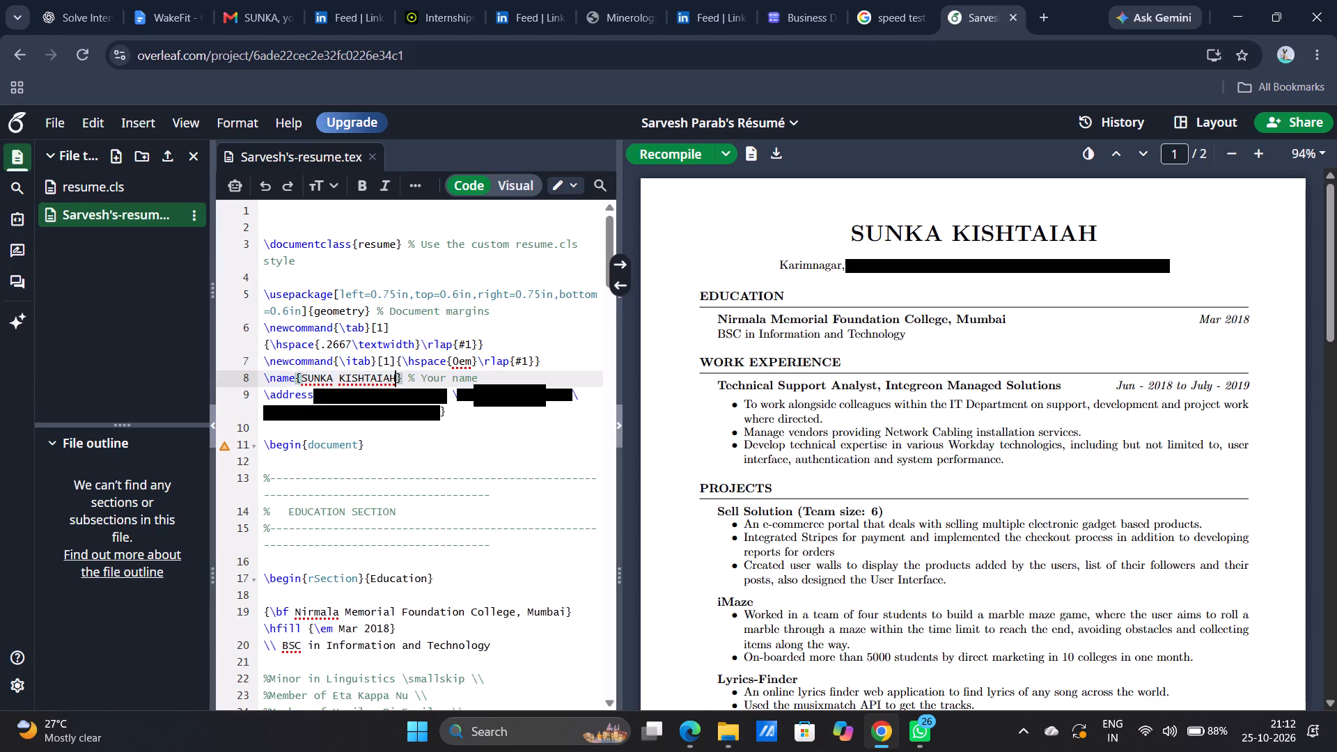
{"action": "left_click_drag", "start_coordinate": [396, 374], "coordinate": [301, 375]}
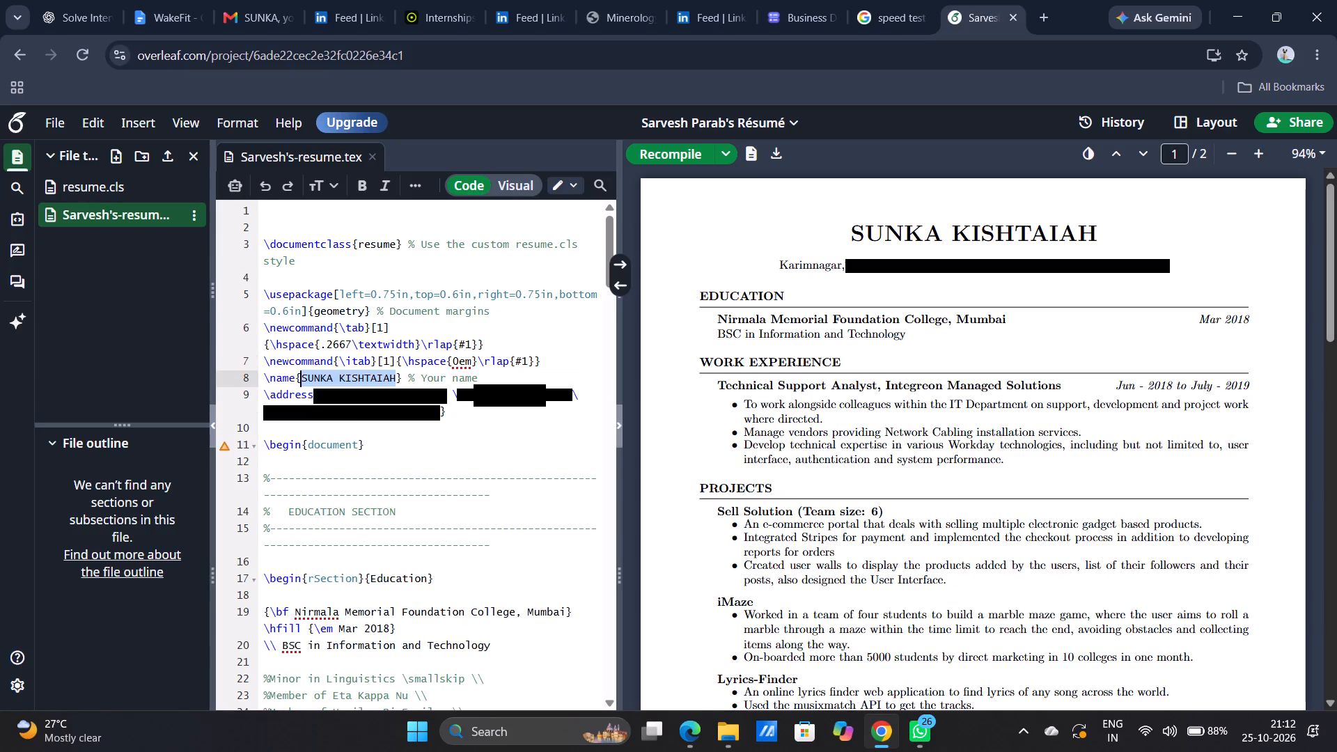
{"action": "left_click_drag", "start_coordinate": [301, 375], "coordinate": [303, 375]}
{"action": "key", "text": "ctrl+b"}
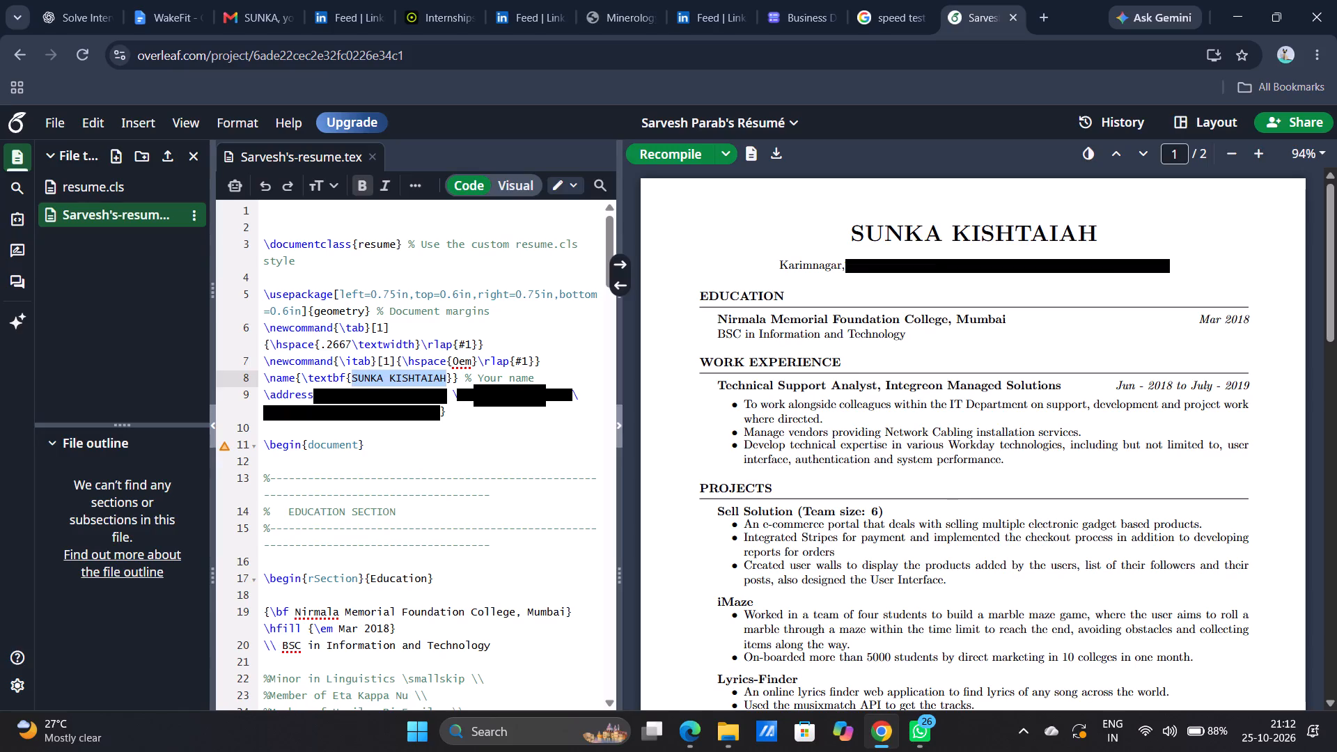
Replace the sample college name in the Education entry on line 19 with "Mother Theressa College of Engineering & Technology".
{"action": "scroll", "coordinate": [389, 491], "scroll_direction": "down", "scroll_amount": 1}
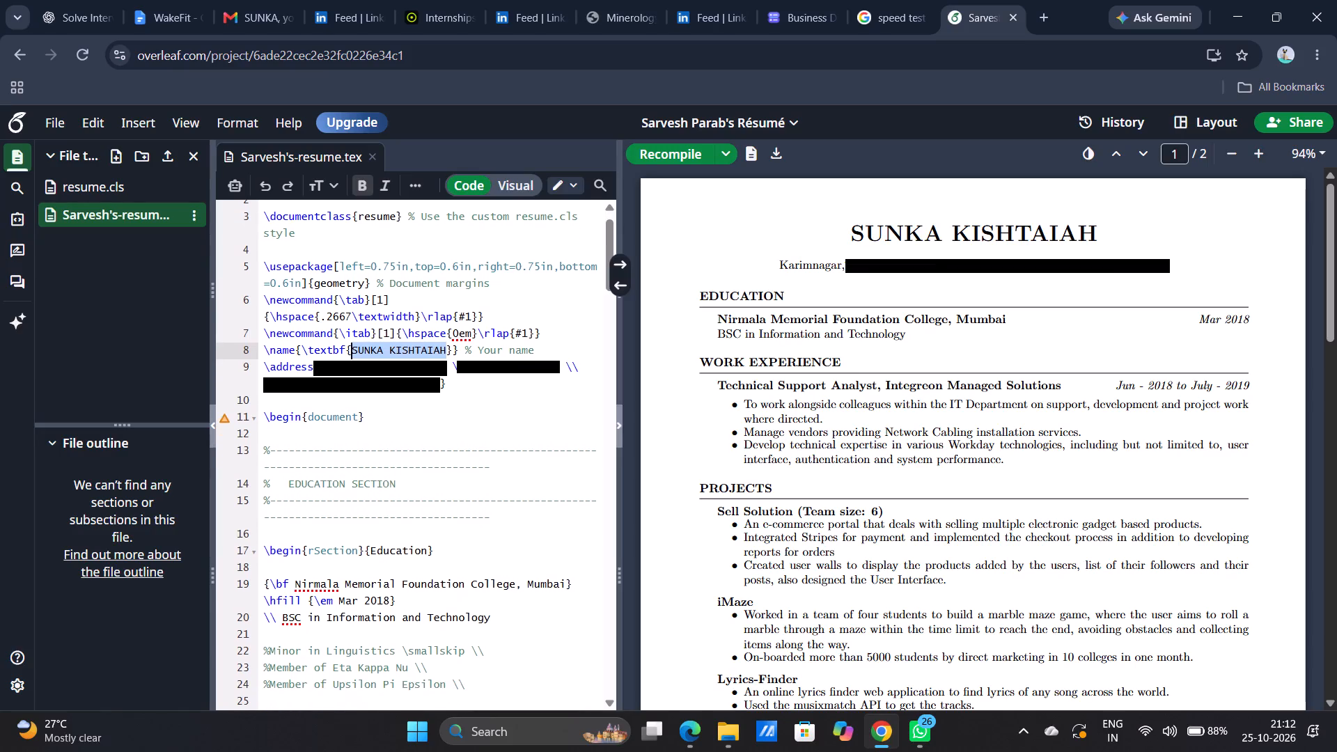
{"action": "scroll", "coordinate": [389, 491], "scroll_direction": "down", "scroll_amount": 2}
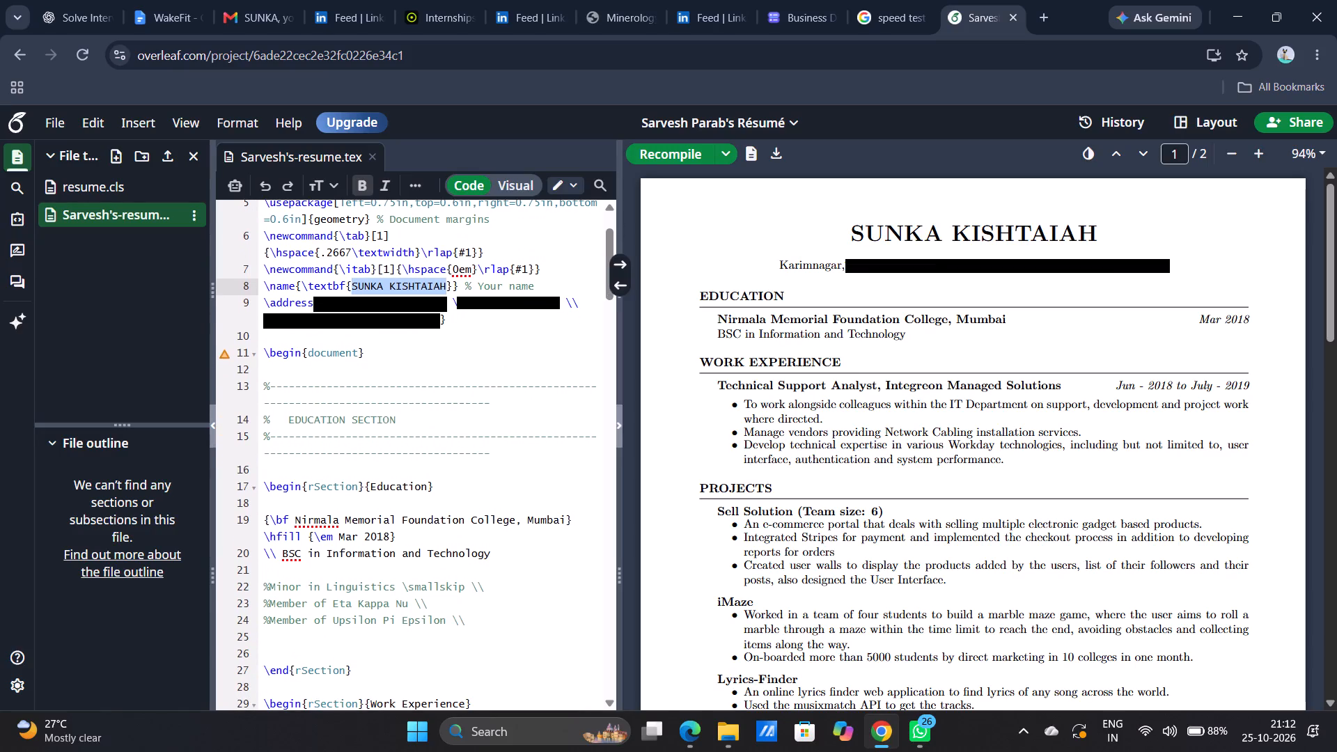
{"action": "left_click", "coordinate": [566, 515]}
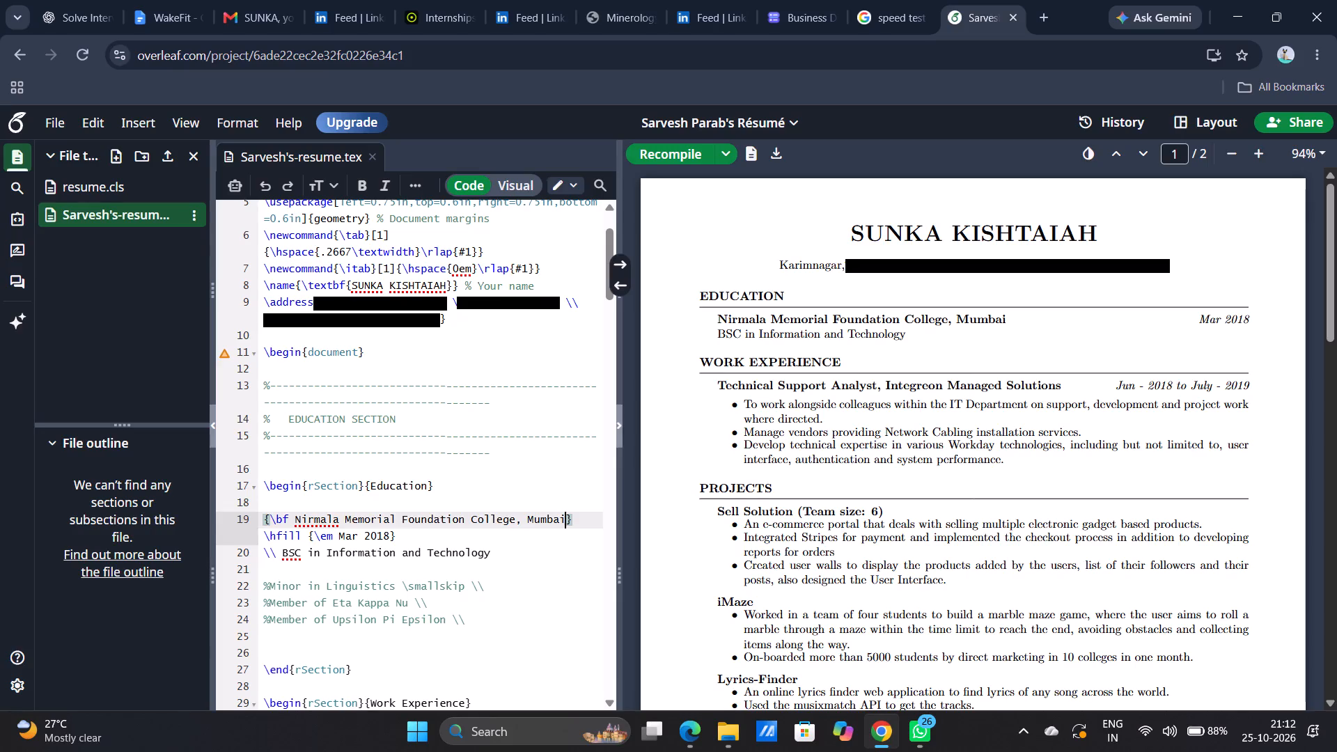
{"action": "key", "text": "shift+Left"}
{"action": "key", "text": "shift+Left"}
{"action": "key", "text": "shift+Left"}
{"action": "key", "text": "shift+Left"}
{"action": "key", "text": "shift+Left"}
{"action": "key", "text": "shift+Left"}
{"action": "key", "text": "shift+Left"}
{"action": "key", "text": "shift+Left"}
{"action": "key", "text": "shift+Left"}
{"action": "key", "text": "shift+Left"}
{"action": "key", "text": "shift+Left"}
{"action": "key", "text": "shift+Left"}
{"action": "key", "text": "shift+Left"}
{"action": "key", "text": "shift+Left"}
{"action": "key", "text": "shift+Left"}
{"action": "key", "text": "shift+Left"}
{"action": "key", "text": "shift+Left"}
{"action": "key", "text": "shift+Left"}
{"action": "key", "text": "shift+Left"}
{"action": "key", "text": "shift+Left"}
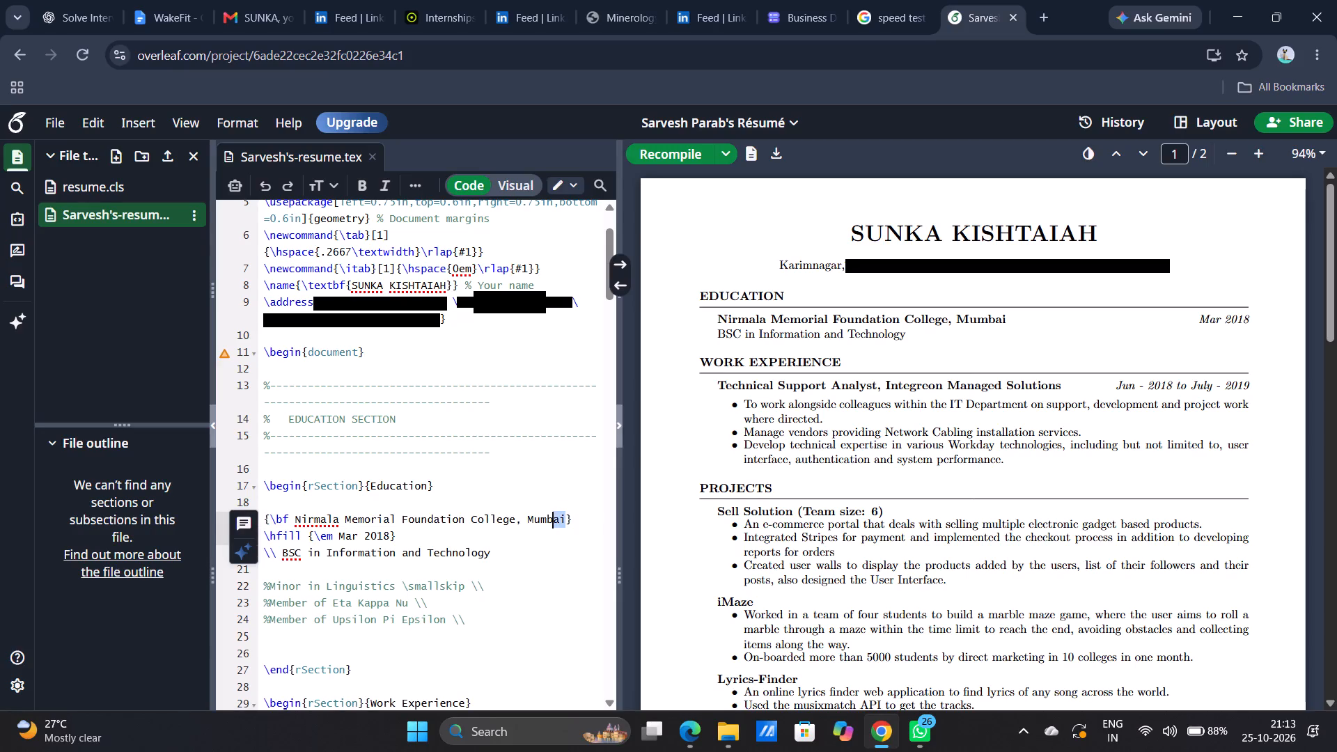
{"action": "key", "text": "shift+Left"}
{"action": "key", "text": "shift+Left"}
{"action": "key", "text": "shift+Left"}
{"action": "key", "text": "shift+Left"}
{"action": "key", "text": "shift+Left"}
{"action": "key", "text": "shift+Left"}
{"action": "key", "text": "shift+Left"}
{"action": "key", "text": "shift+Left"}
{"action": "key", "text": "shift+Left"}
{"action": "key", "text": "shift+Left"}
{"action": "key", "text": "shift+Left"}
{"action": "key", "text": "shift+Left"}
{"action": "key", "text": "shift+Left"}
{"action": "key", "text": "shift+Left"}
{"action": "key", "text": "shift+Left"}
{"action": "key", "text": "shift+Left"}
{"action": "key", "text": "shift+Left"}
{"action": "key", "text": "shift+Left"}
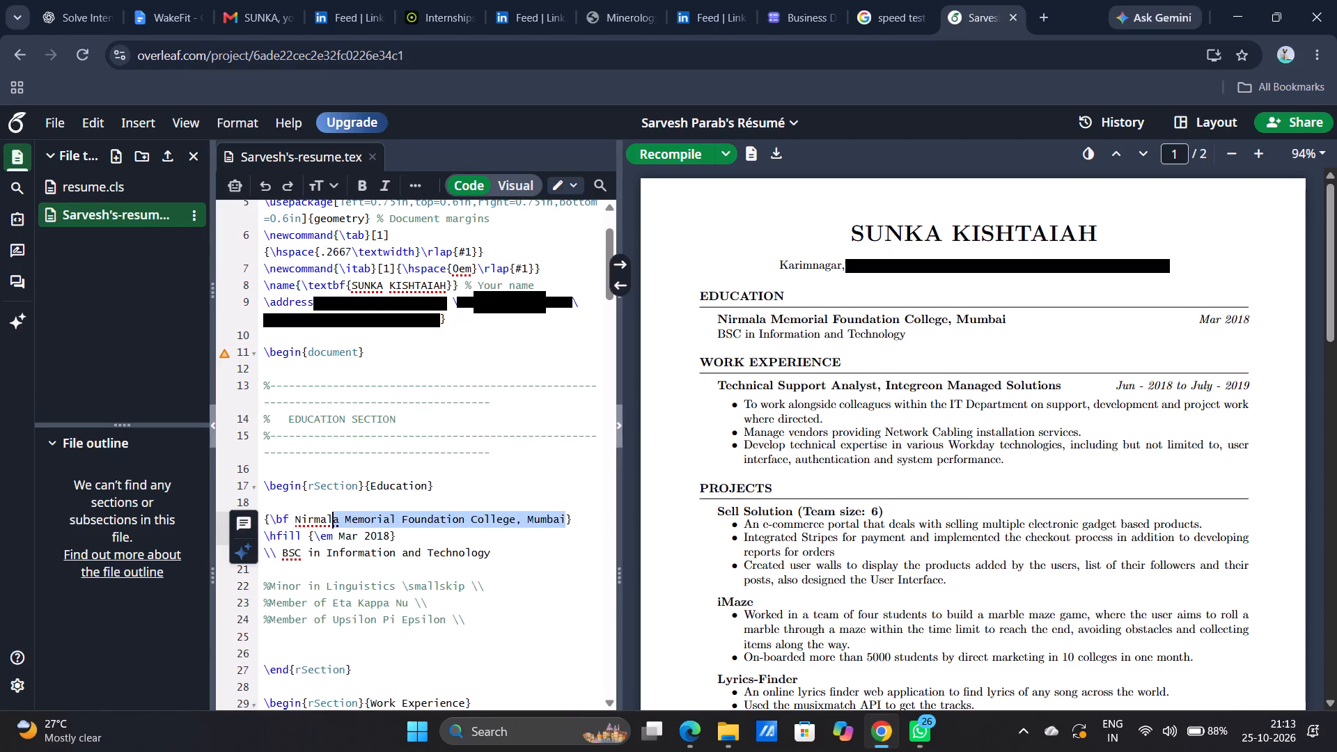
{"action": "key", "text": "shift+Left"}
{"action": "key", "text": "shift+Left"}
{"action": "key", "text": "shift+Left"}
{"action": "key", "text": "shift+Left"}
{"action": "key", "text": "shift+Left"}
{"action": "key", "text": "BackSpace"}
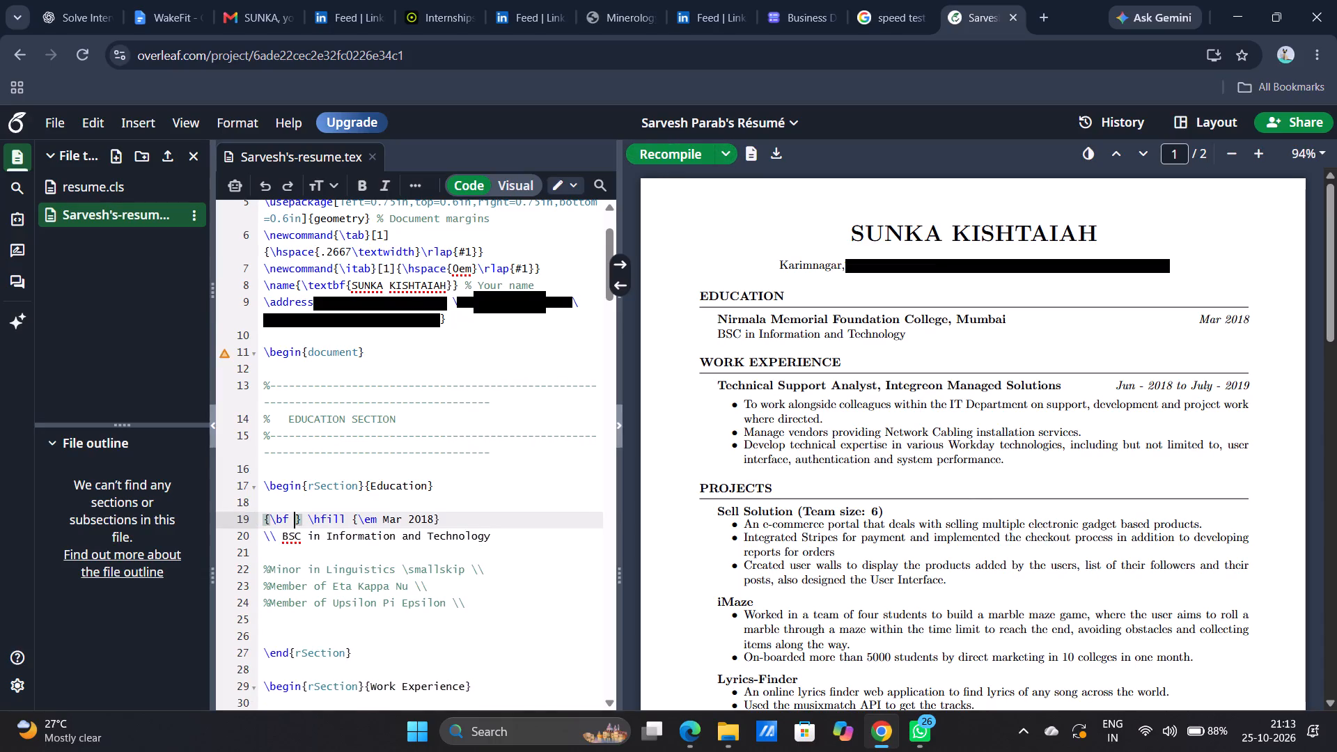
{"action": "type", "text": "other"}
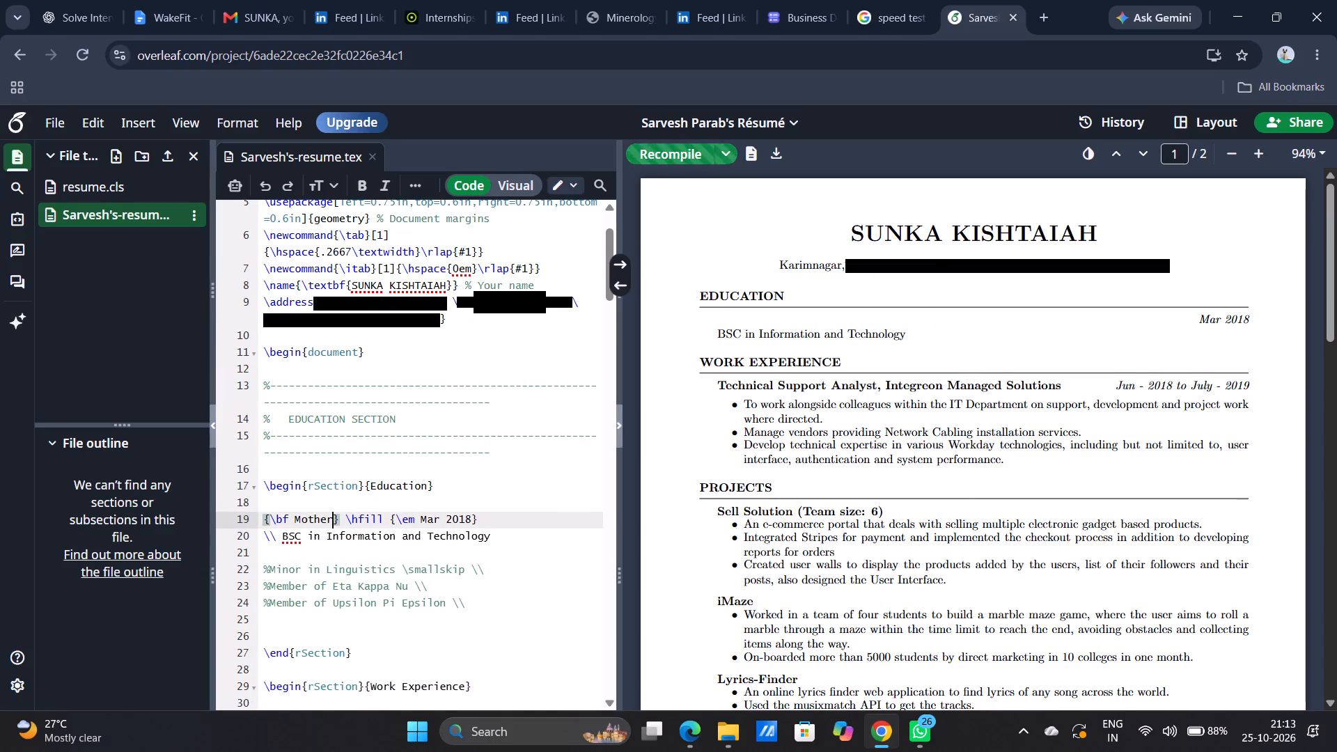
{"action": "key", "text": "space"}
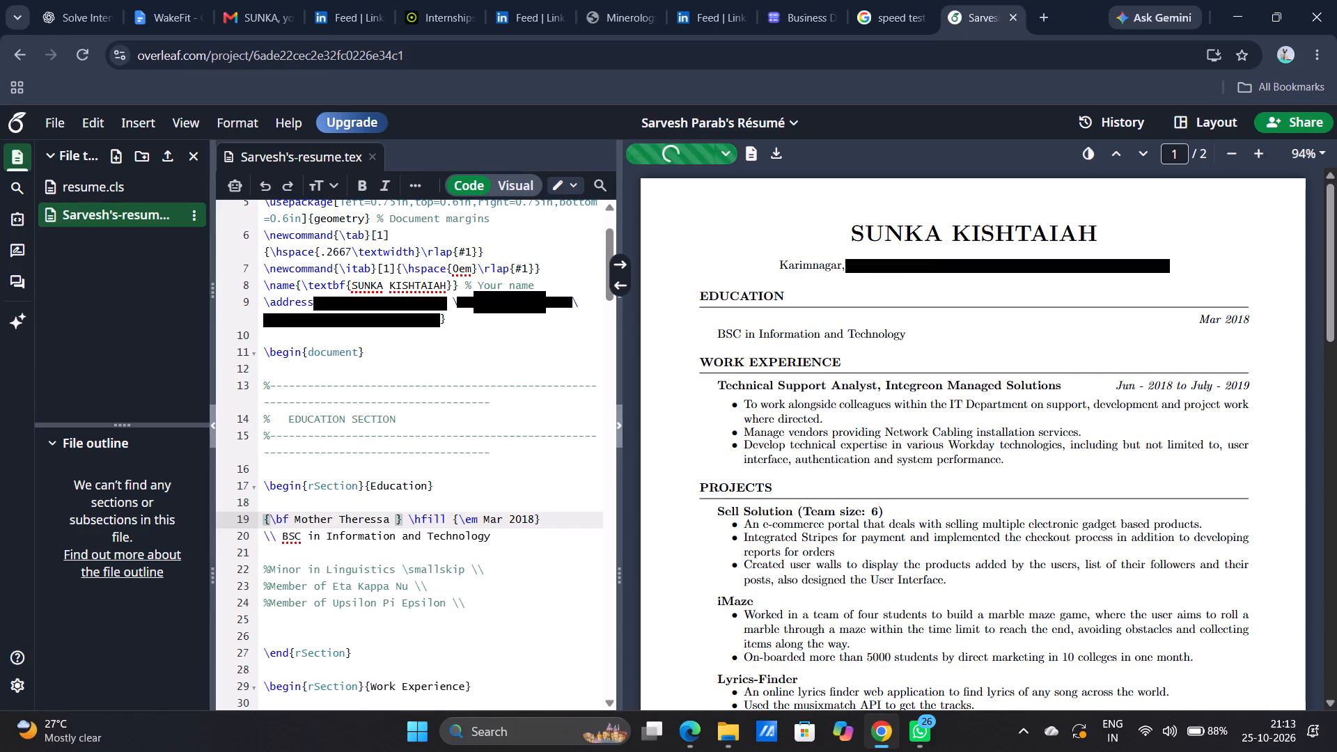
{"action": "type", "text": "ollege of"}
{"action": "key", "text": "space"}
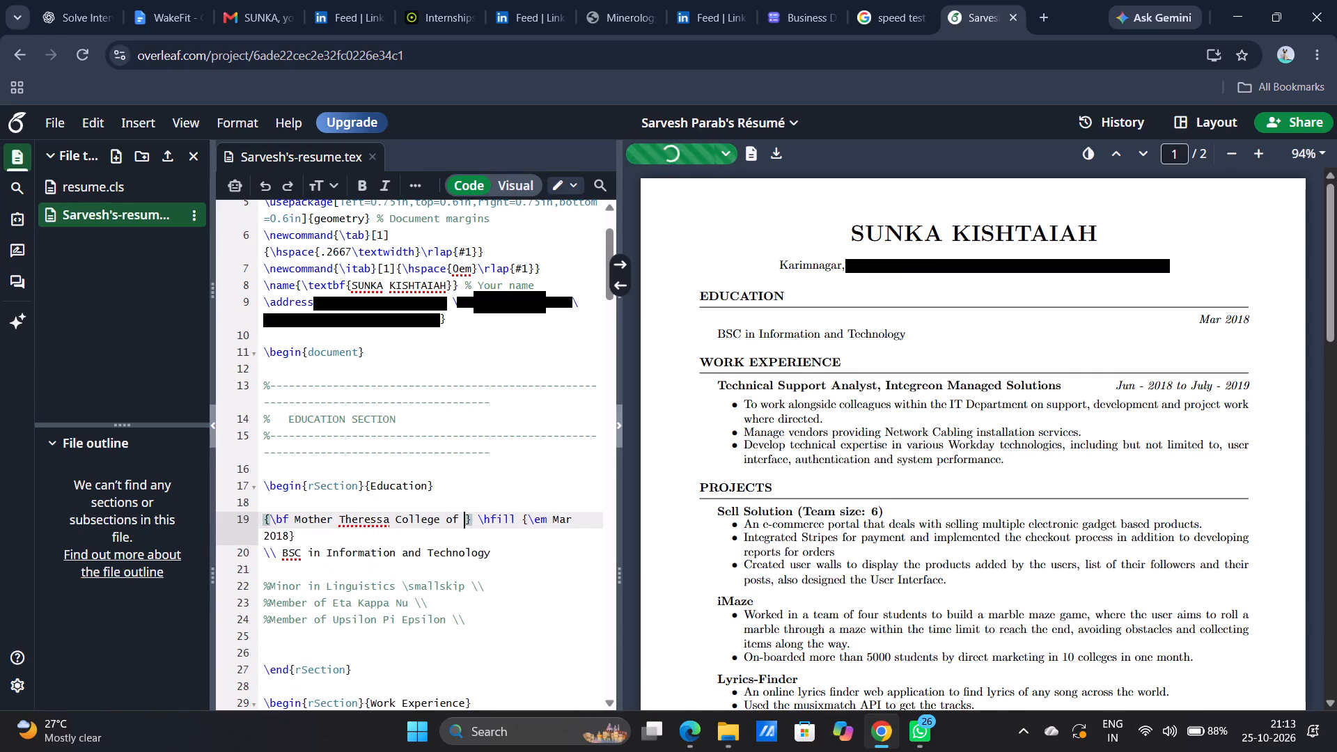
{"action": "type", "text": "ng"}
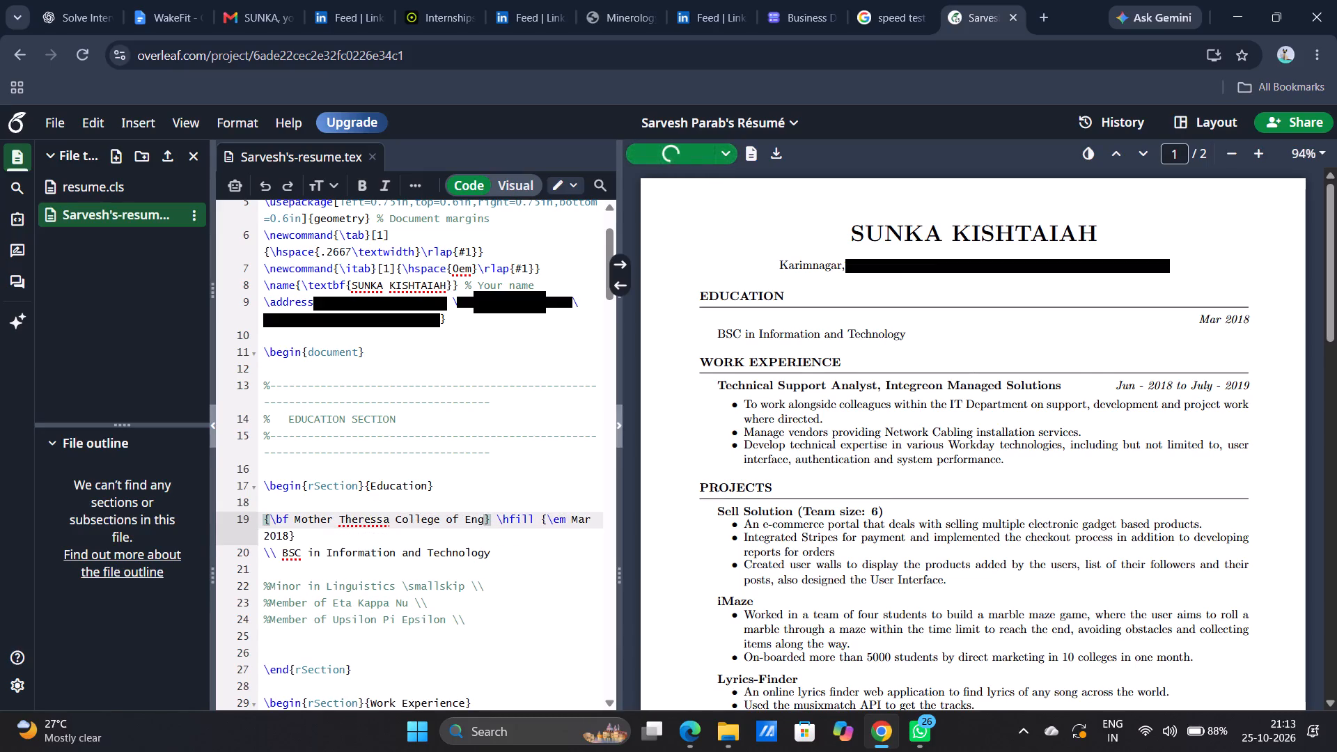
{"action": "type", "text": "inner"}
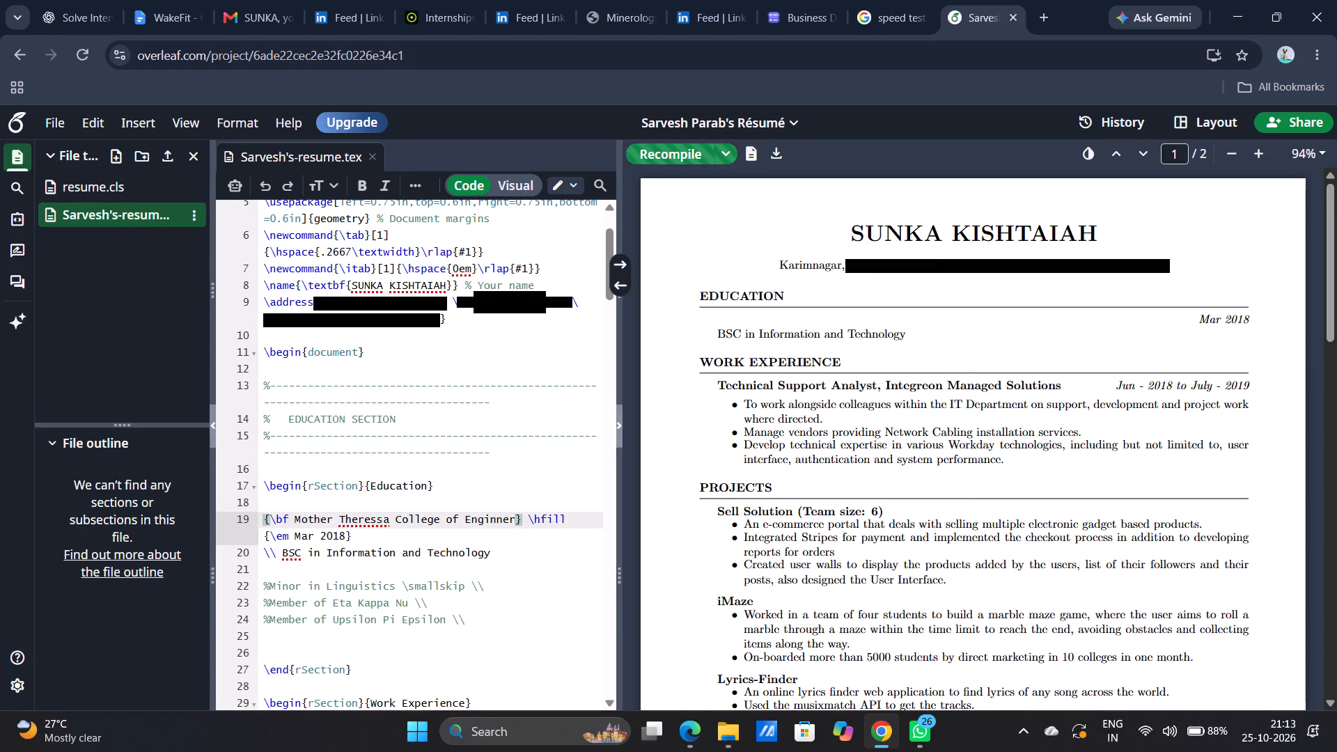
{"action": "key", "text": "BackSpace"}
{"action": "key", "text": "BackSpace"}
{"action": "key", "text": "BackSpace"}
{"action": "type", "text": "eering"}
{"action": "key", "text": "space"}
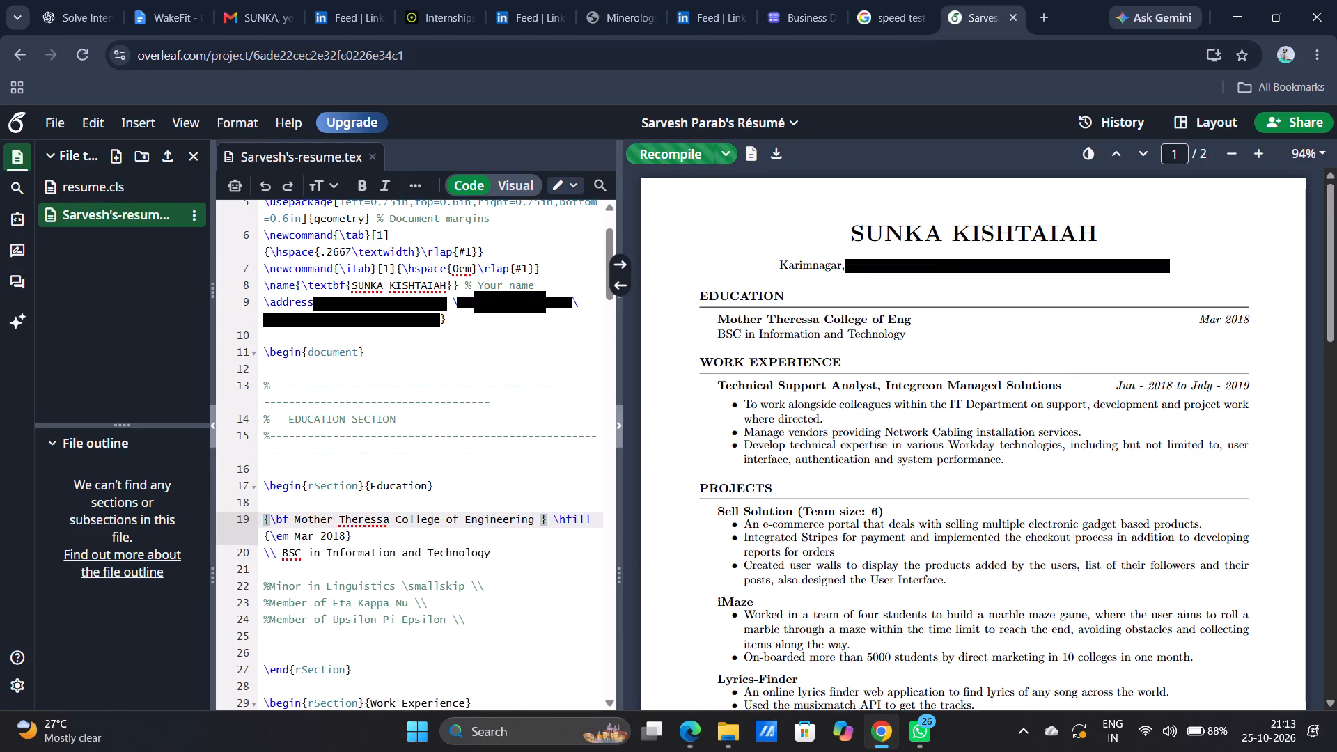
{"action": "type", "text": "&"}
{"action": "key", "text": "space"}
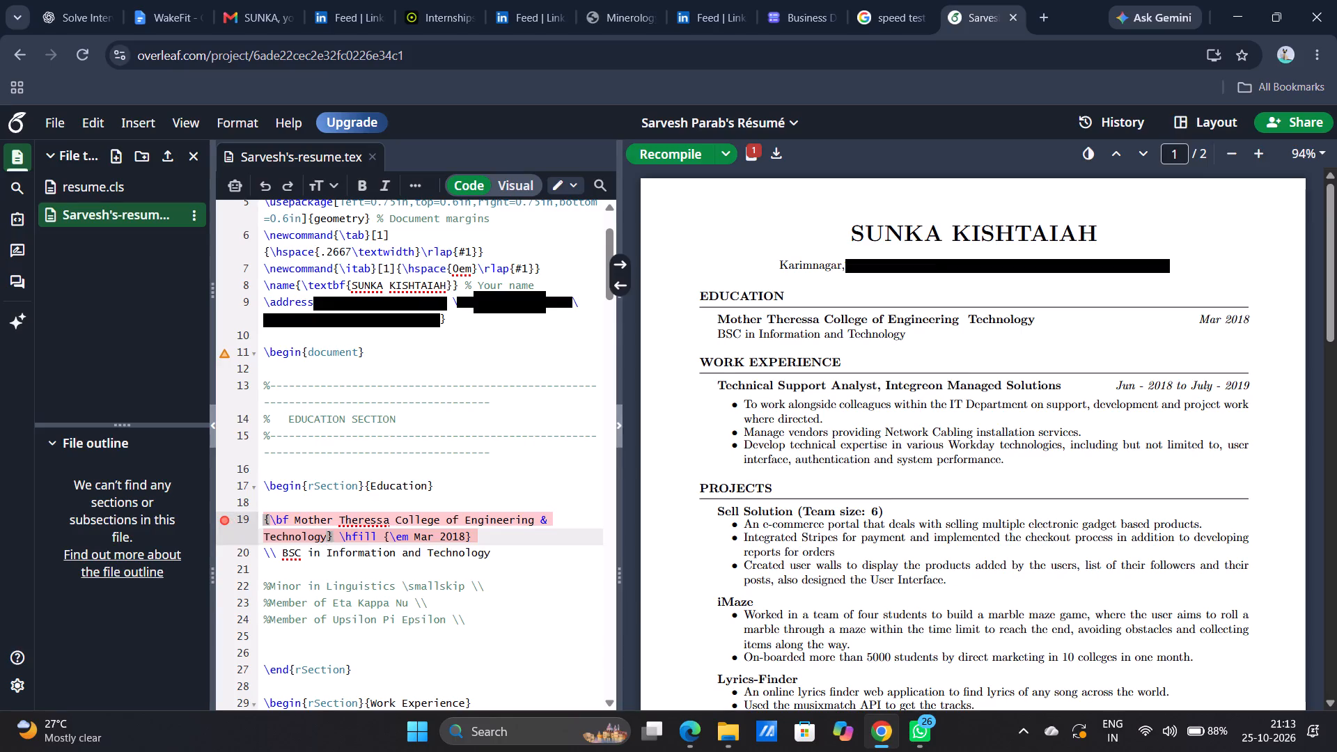
Replace the ampersand in the college name on line 19 with "and".
{"action": "left_click", "coordinate": [549, 519]}
{"action": "key", "text": "BackSpace"}
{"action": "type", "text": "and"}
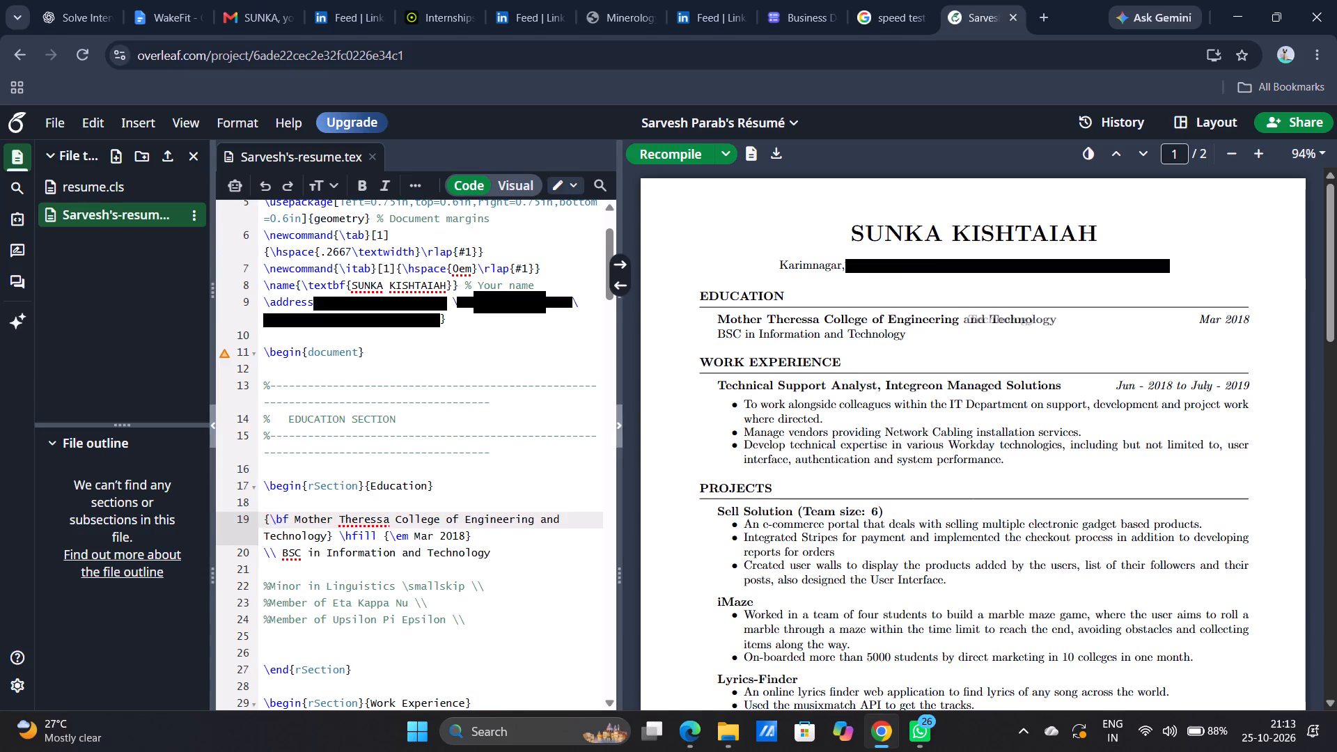
Replace the sample degree on line 20 with "Bachelor of Technology in Mechanical Engineering", keeping the leading line break command.
{"action": "left_click", "coordinate": [501, 551]}
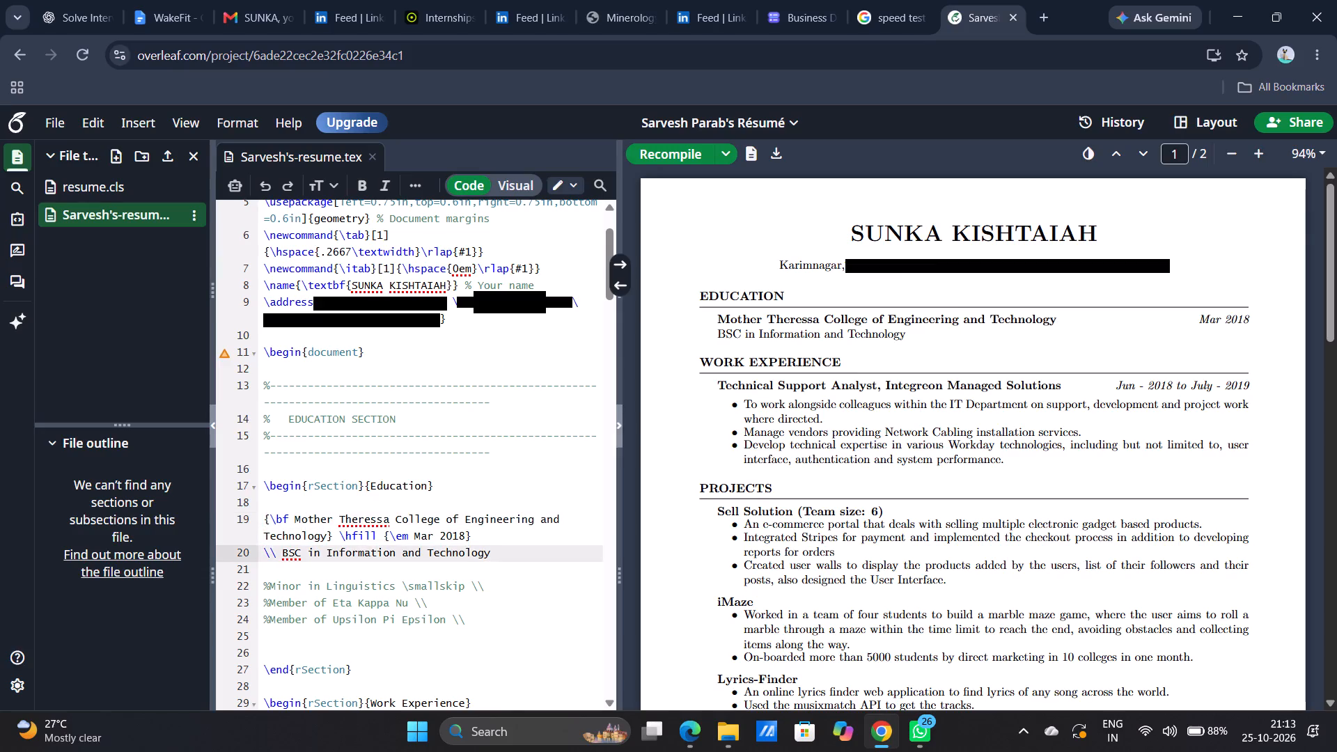
{"action": "key", "text": "shift+Left"}
{"action": "key", "text": "shift+Left"}
{"action": "key", "text": "shift+Left"}
{"action": "key", "text": "shift+Left"}
{"action": "key", "text": "shift+Left"}
{"action": "key", "text": "shift+Left"}
{"action": "key", "text": "shift+Left"}
{"action": "key", "text": "shift+Left"}
{"action": "key", "text": "shift+Left"}
{"action": "key", "text": "shift+Left"}
{"action": "key", "text": "shift+Left"}
{"action": "key", "text": "shift+Left"}
{"action": "key", "text": "shift+Left"}
{"action": "key", "text": "shift+Left"}
{"action": "key", "text": "shift+Left"}
{"action": "key", "text": "shift+Left"}
{"action": "key", "text": "shift+Left"}
{"action": "key", "text": "shift+Left"}
{"action": "key", "text": "shift+Left"}
{"action": "key", "text": "shift+Left"}
{"action": "key", "text": "shift+Left"}
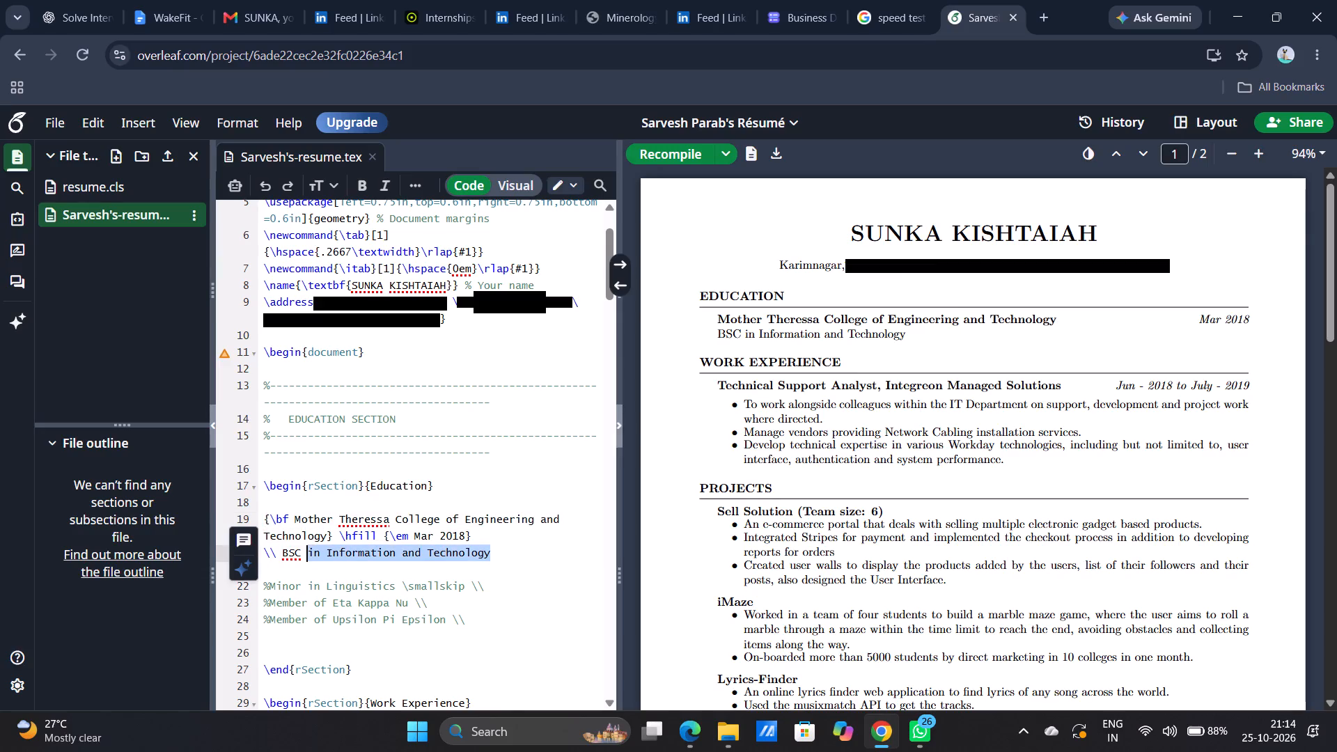
{"action": "key", "text": "shift+Left"}
{"action": "key", "text": "shift+Left"}
{"action": "key", "text": "shift+Left"}
{"action": "key", "text": "BackSpace"}
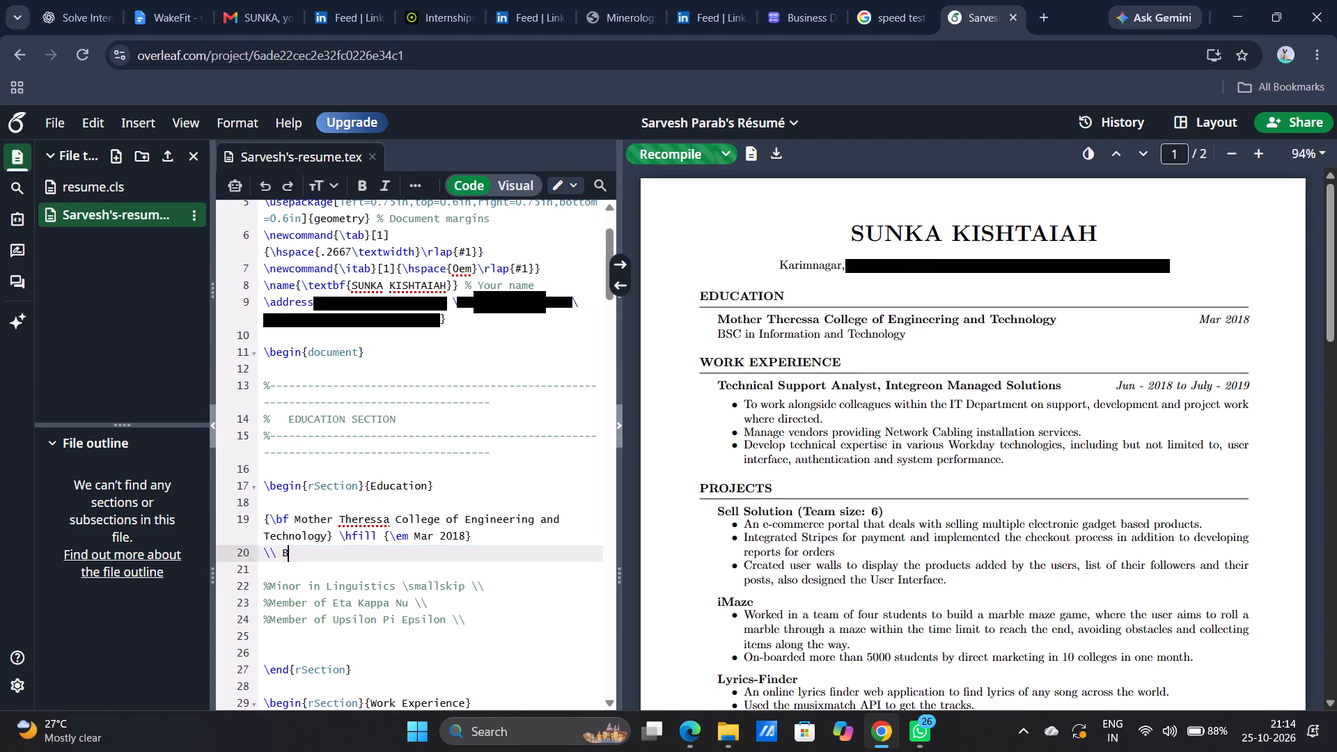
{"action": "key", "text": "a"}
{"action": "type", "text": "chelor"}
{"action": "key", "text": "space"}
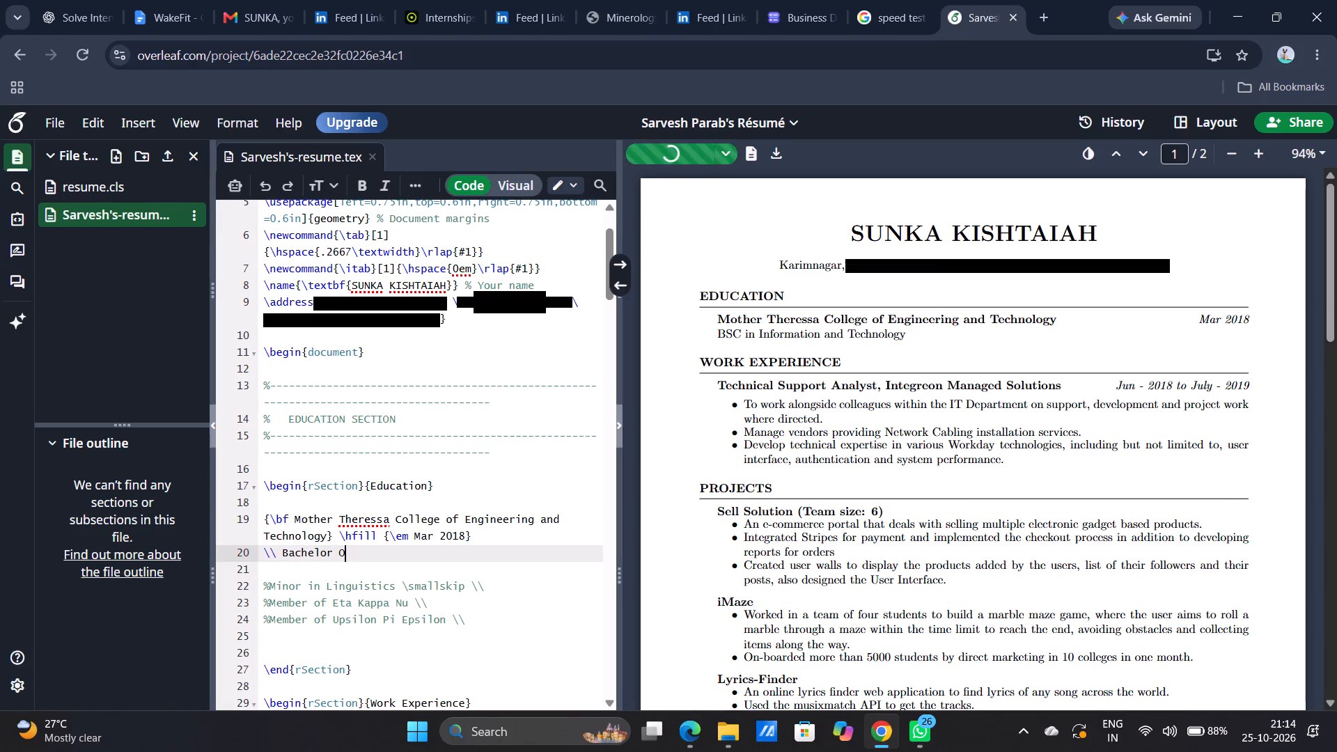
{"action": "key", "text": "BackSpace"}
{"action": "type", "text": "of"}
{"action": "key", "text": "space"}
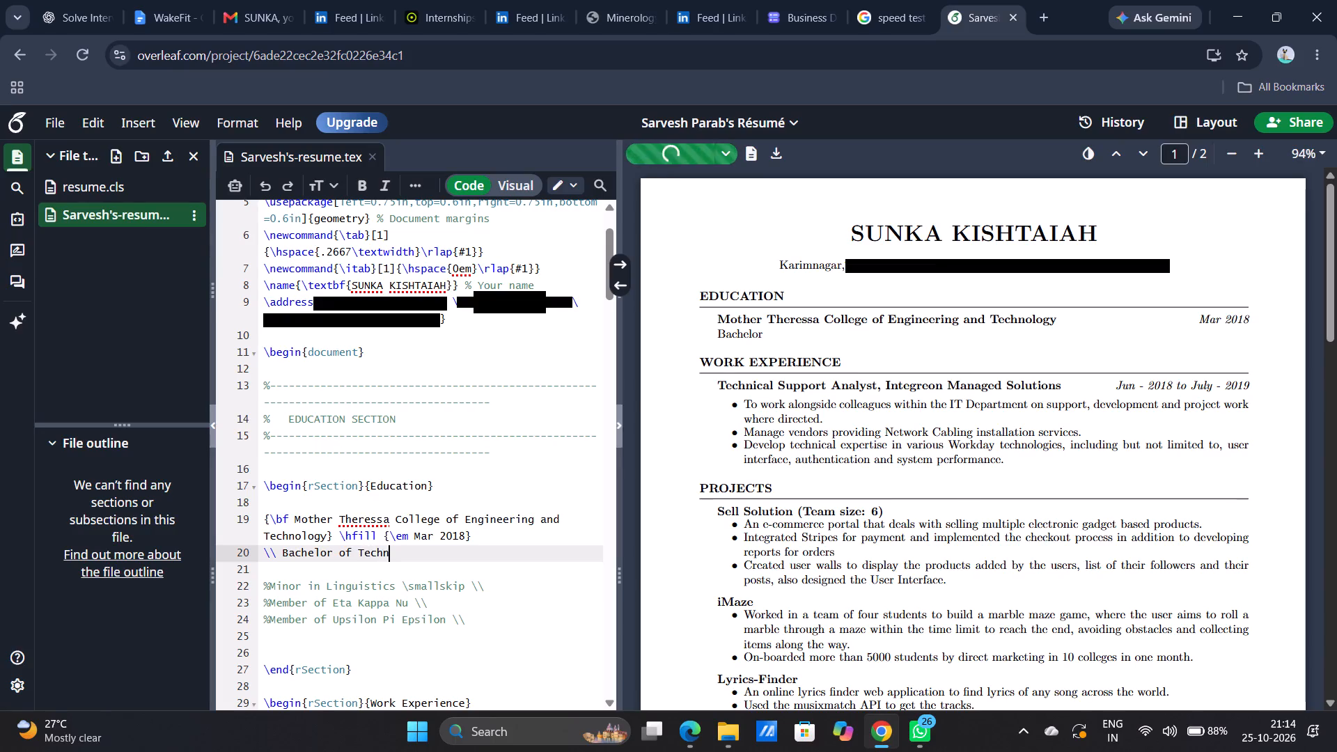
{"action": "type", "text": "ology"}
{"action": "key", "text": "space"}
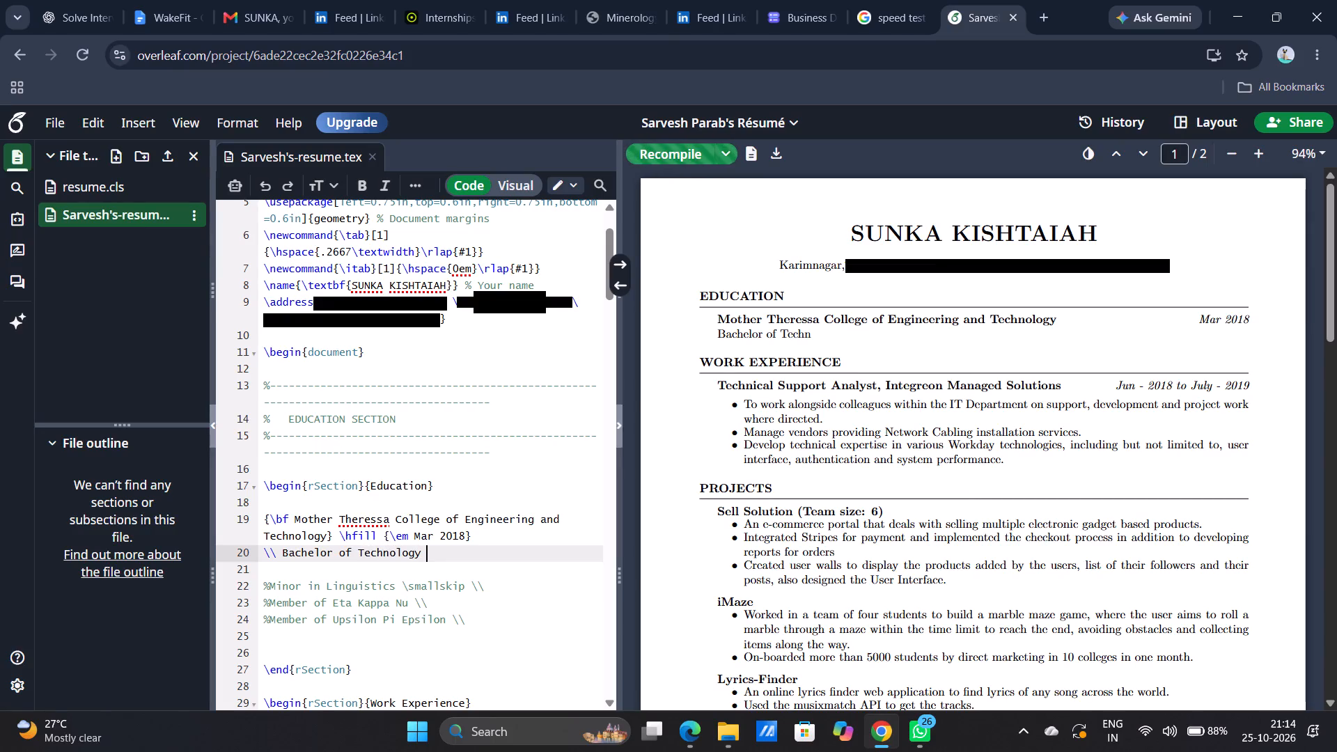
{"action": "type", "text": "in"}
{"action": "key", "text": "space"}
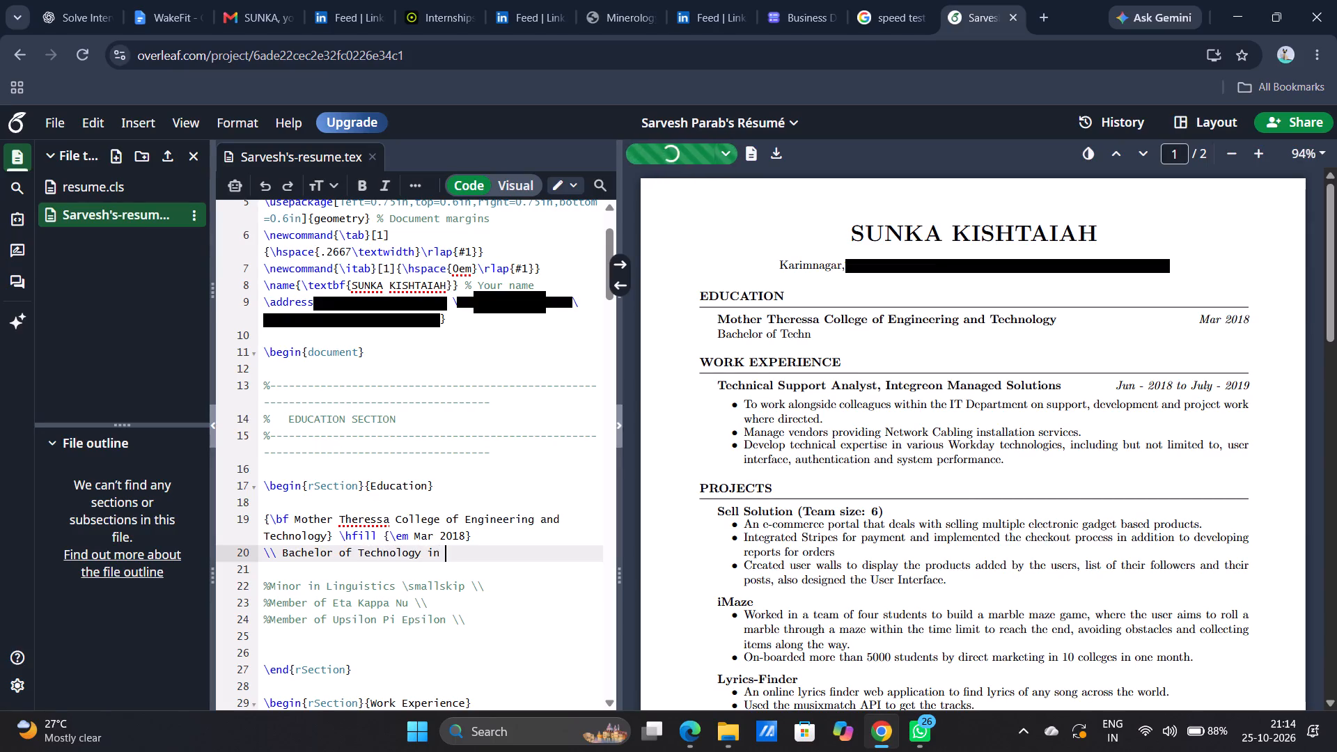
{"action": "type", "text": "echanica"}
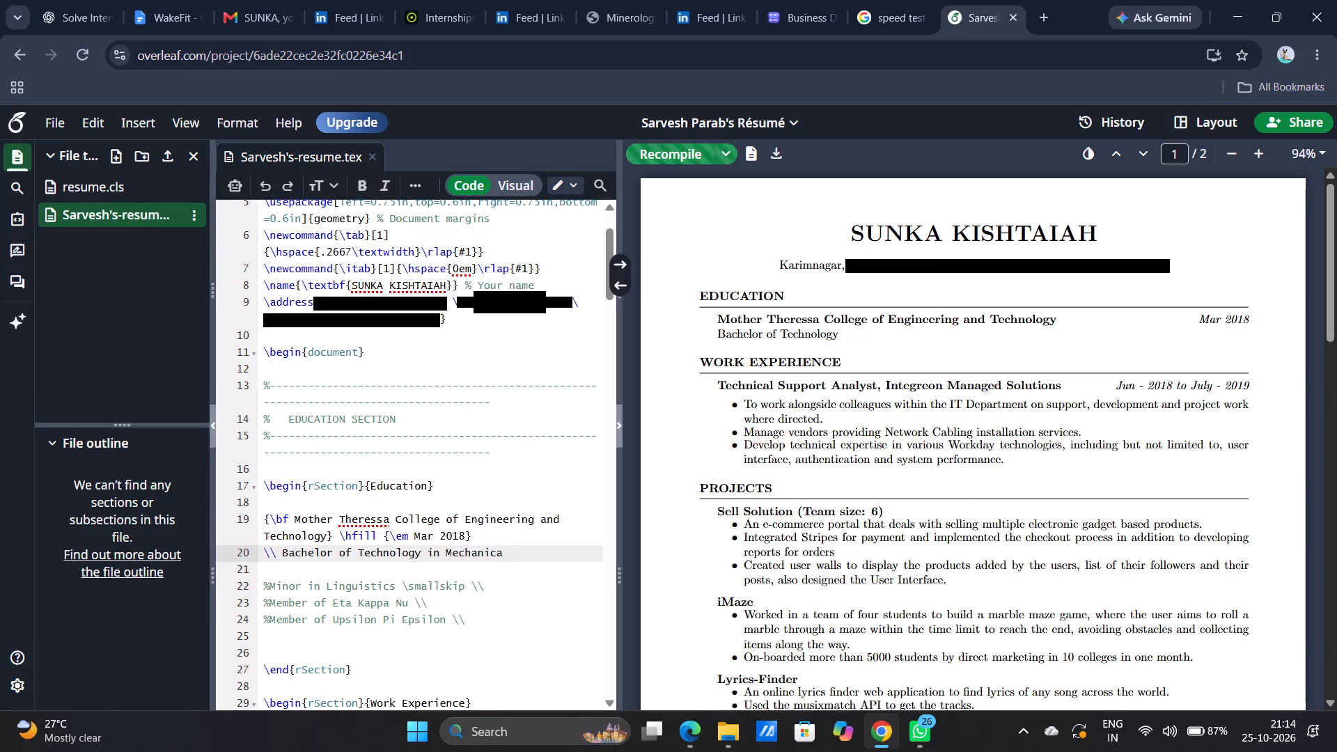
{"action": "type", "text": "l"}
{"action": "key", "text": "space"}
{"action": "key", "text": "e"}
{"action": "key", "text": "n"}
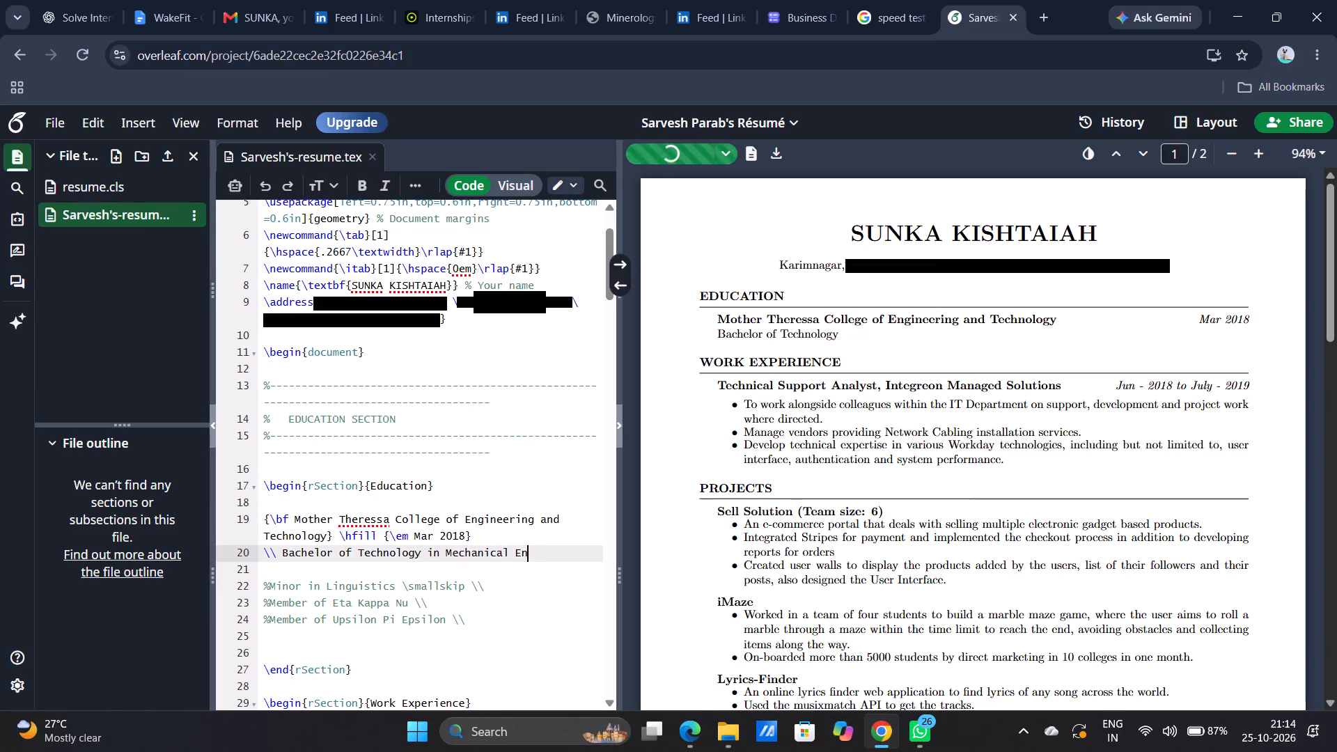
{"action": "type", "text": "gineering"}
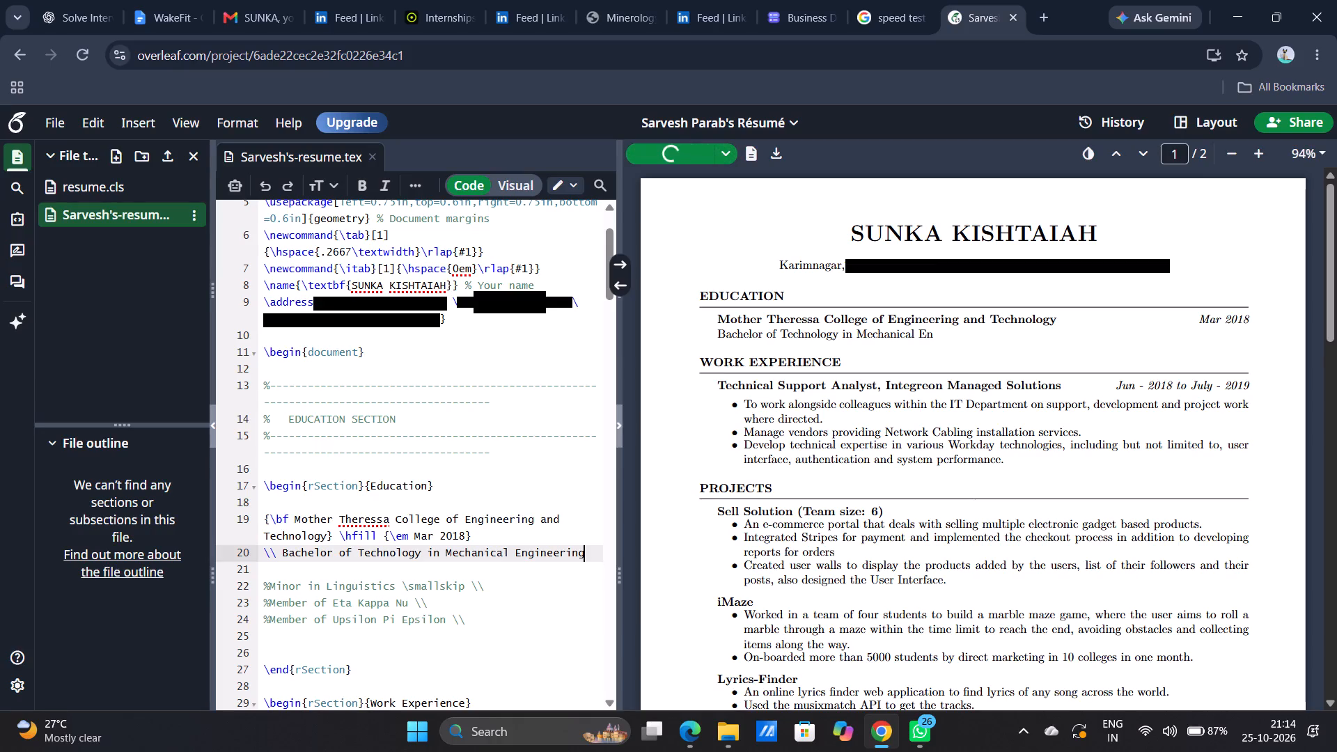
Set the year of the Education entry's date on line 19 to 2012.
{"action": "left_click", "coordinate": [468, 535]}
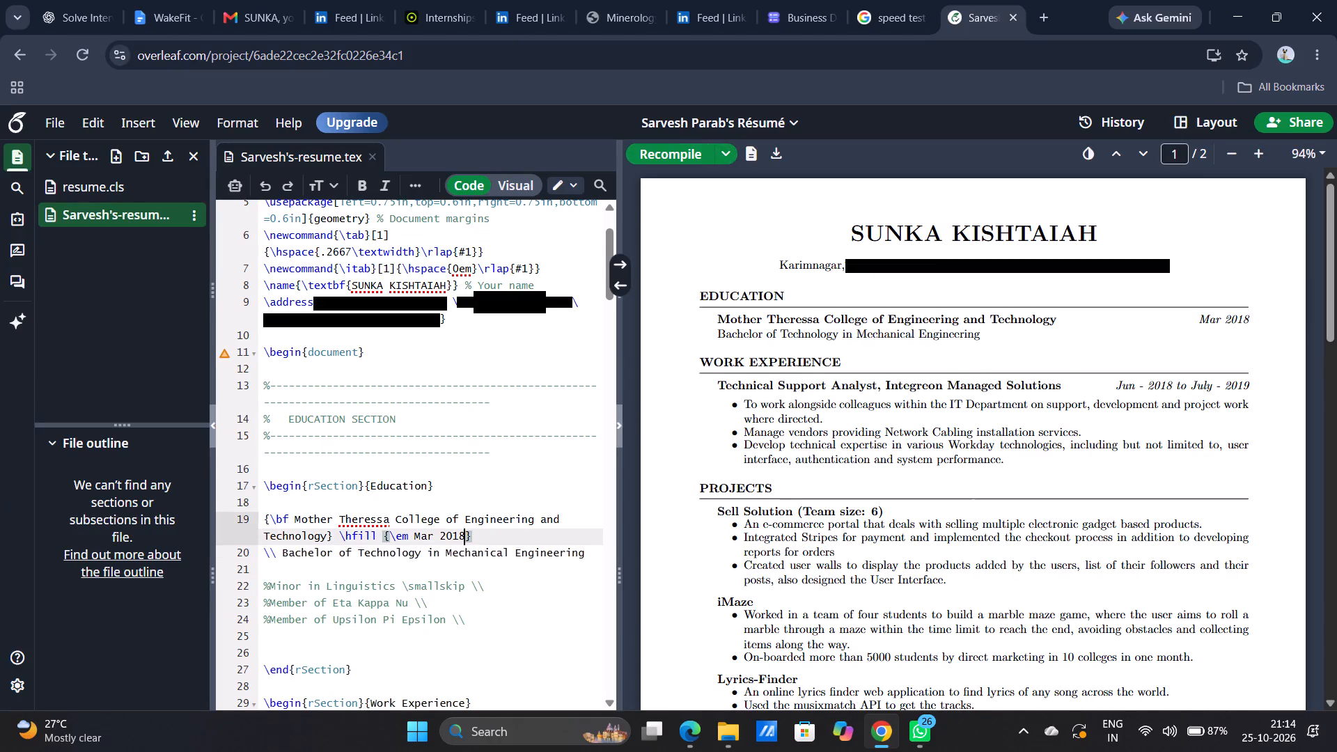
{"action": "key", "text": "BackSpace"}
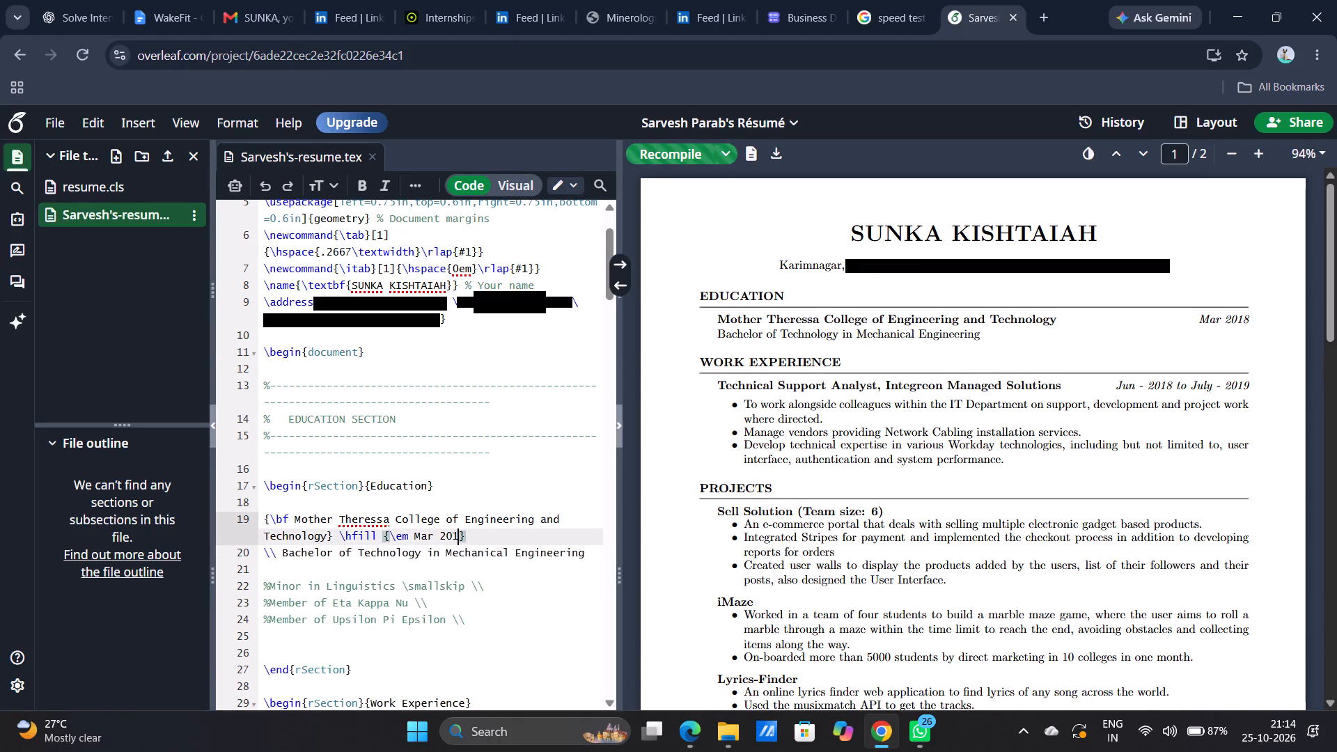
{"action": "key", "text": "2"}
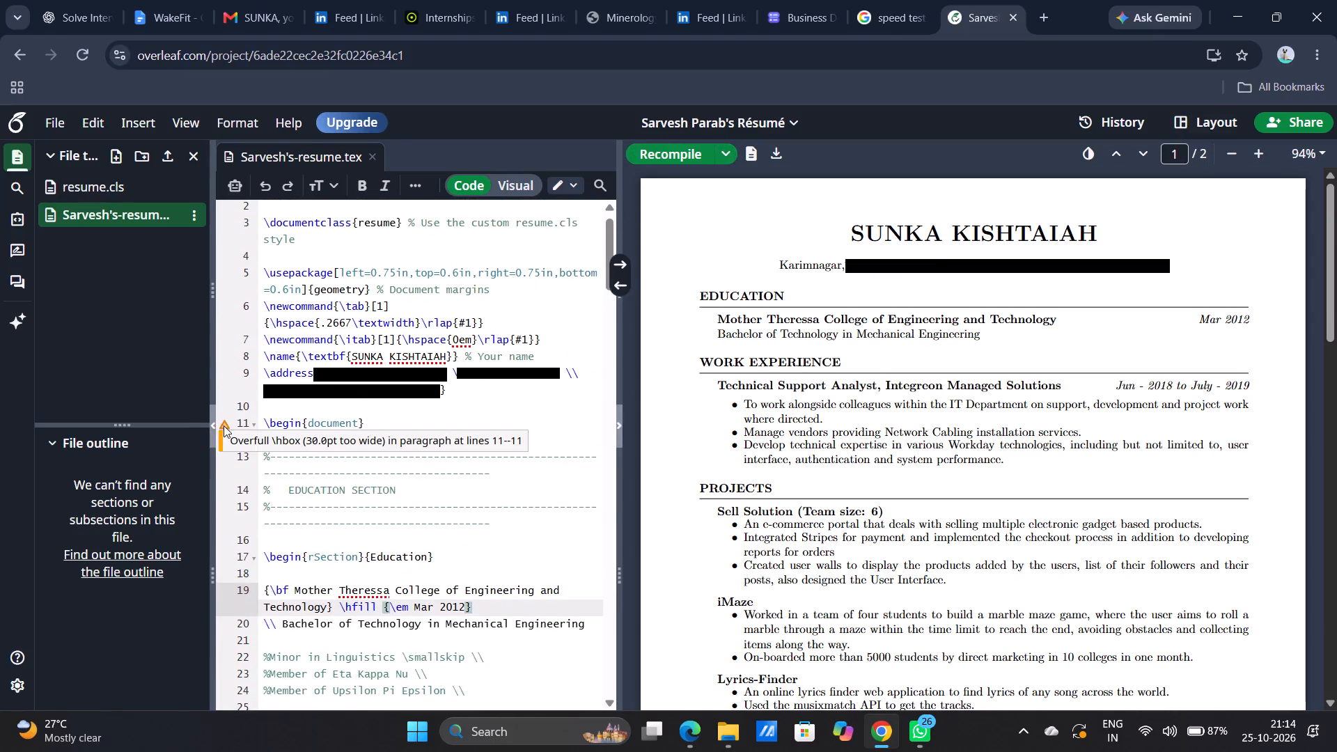
Set the Education entry's date on line 19 to "Nov 2013" inside the \em group.
{"action": "scroll", "coordinate": [432, 276], "scroll_direction": "up", "scroll_amount": 1}
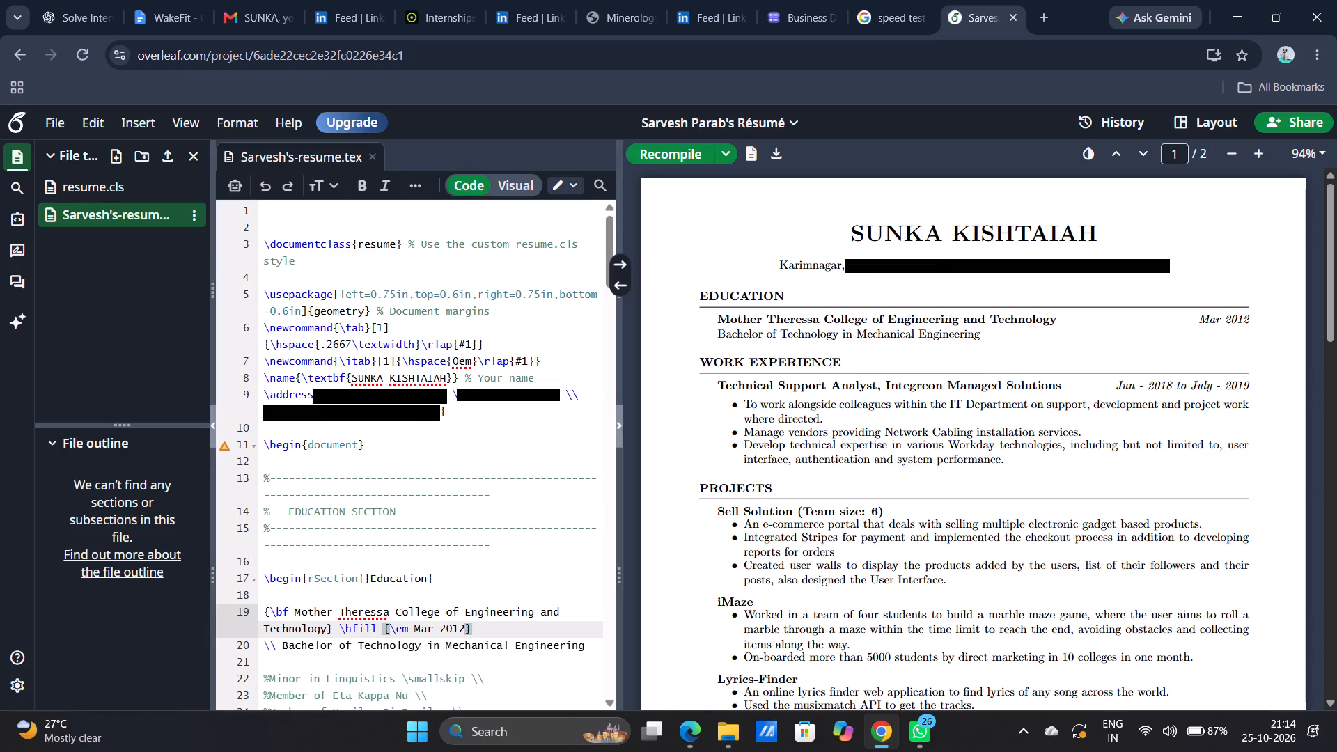
{"action": "scroll", "coordinate": [432, 276], "scroll_direction": "up", "scroll_amount": 1}
{"action": "scroll", "coordinate": [432, 276], "scroll_direction": "down", "scroll_amount": 1}
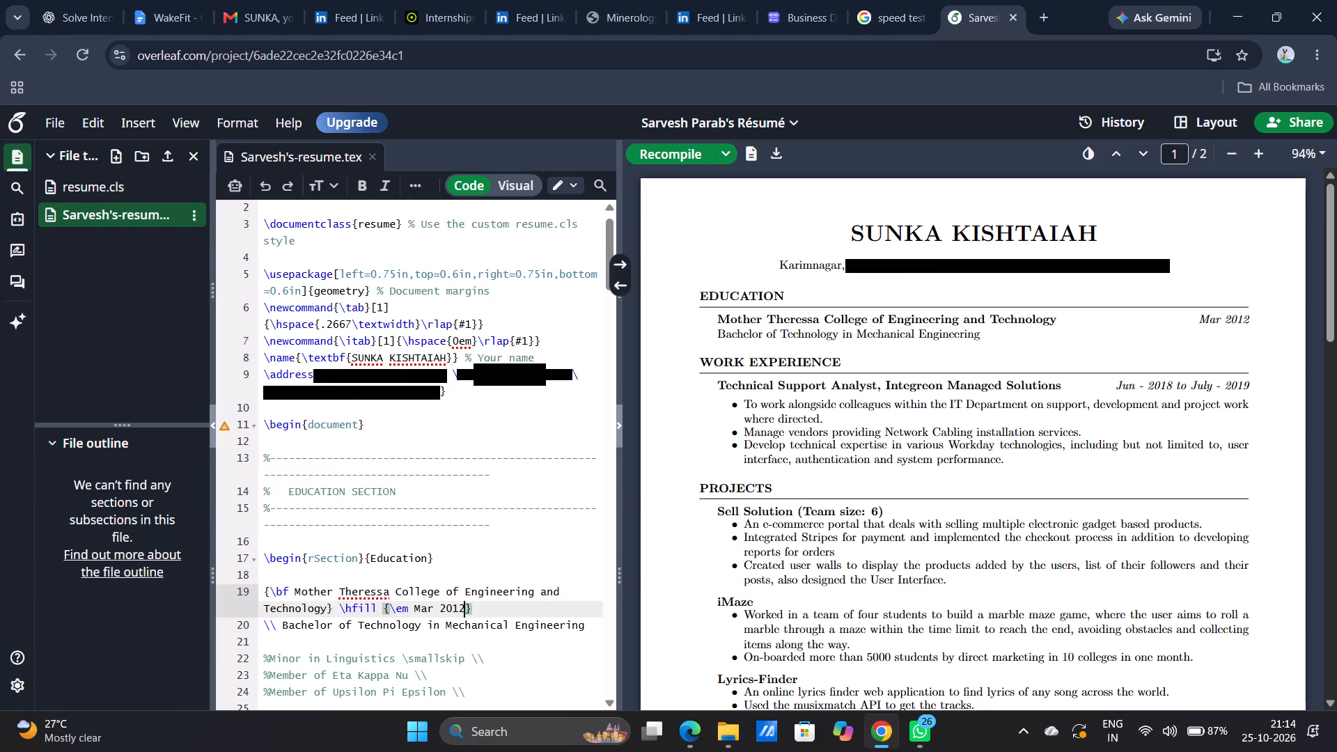
{"action": "key", "text": "BackSpace"}
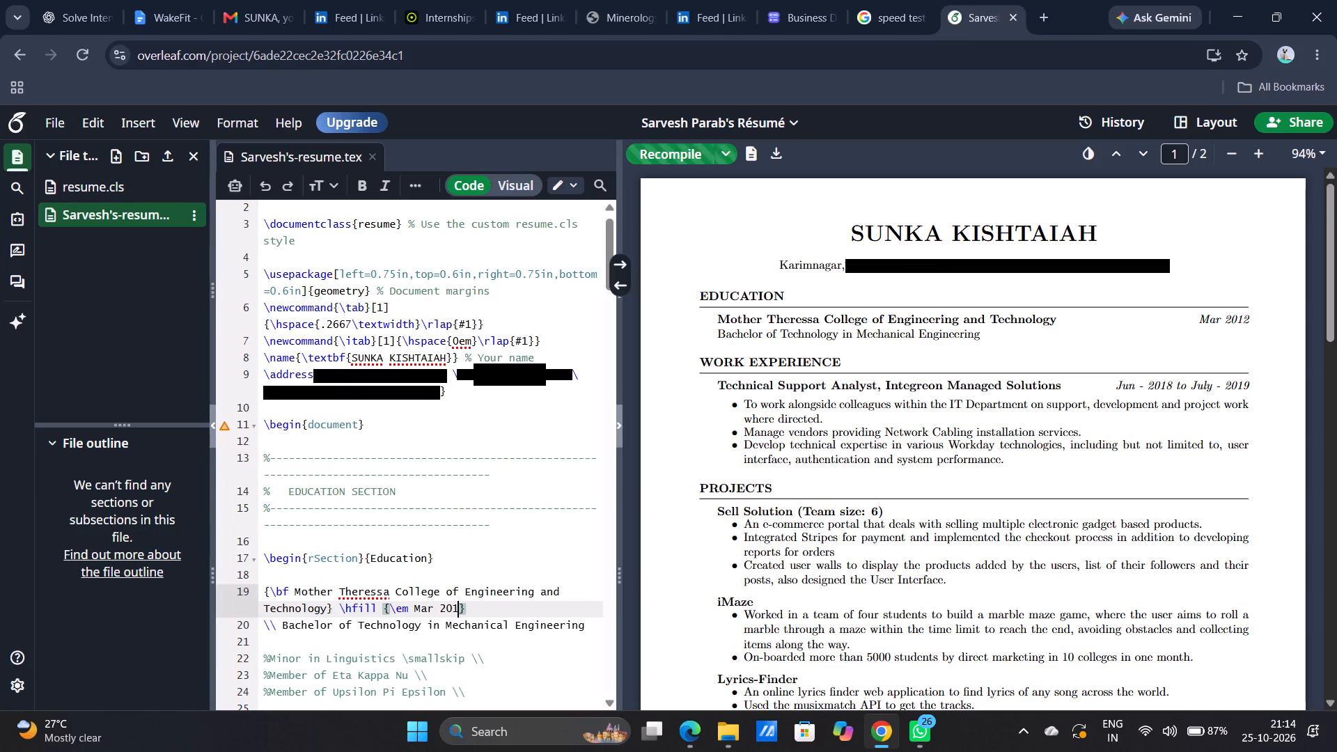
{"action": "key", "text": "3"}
{"action": "key", "text": "Left"}
{"action": "key", "text": "Left"}
{"action": "key", "text": "Left"}
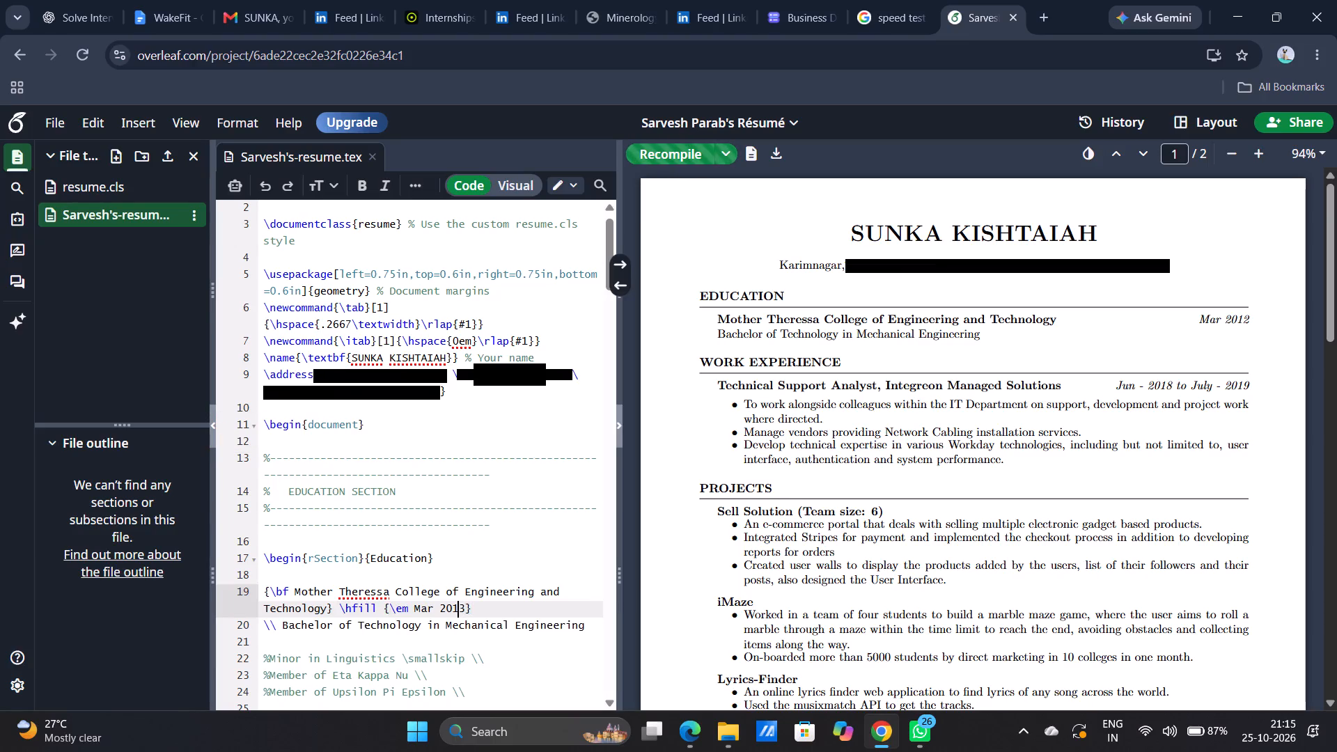
{"action": "key", "text": "Left"}
{"action": "key", "text": "Left"}
{"action": "key", "text": "Left"}
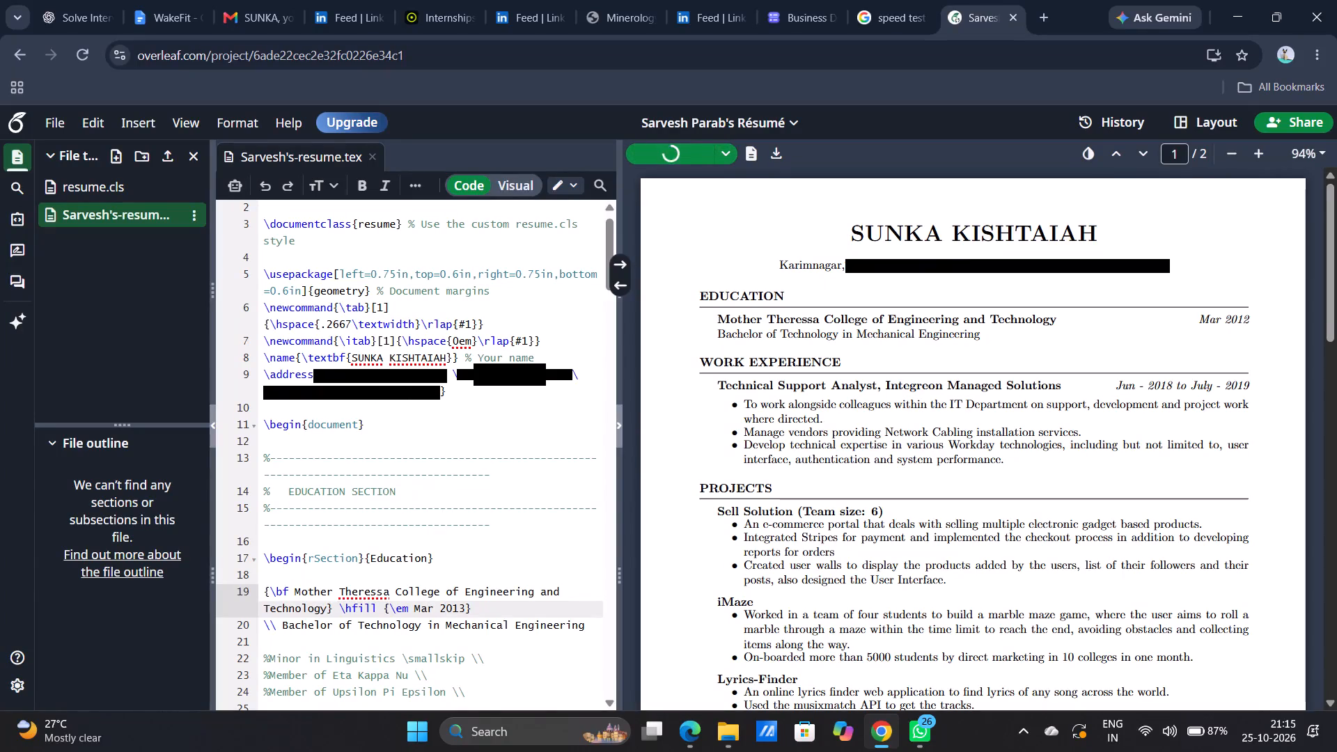
{"action": "key", "text": "Right"}
{"action": "key", "text": "BackSpace"}
{"action": "key", "text": "BackSpace"}
{"action": "key", "text": "BackSpace"}
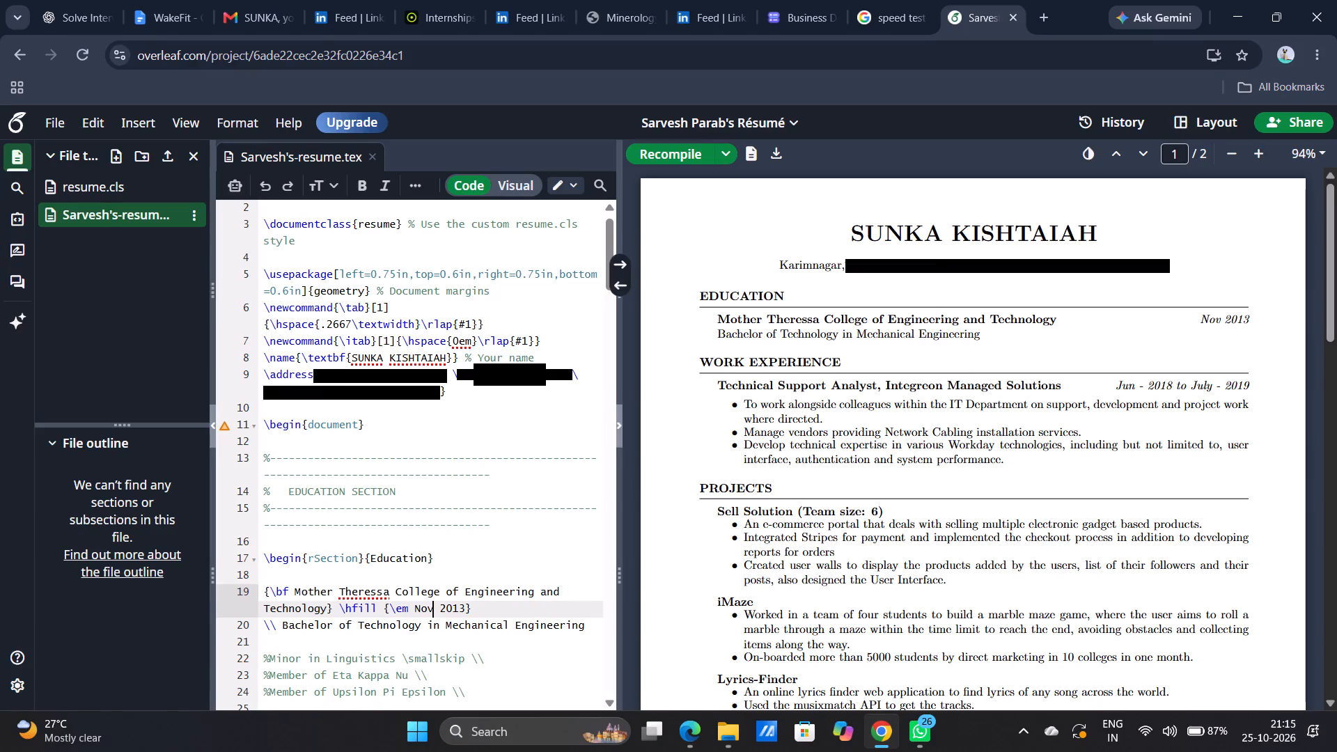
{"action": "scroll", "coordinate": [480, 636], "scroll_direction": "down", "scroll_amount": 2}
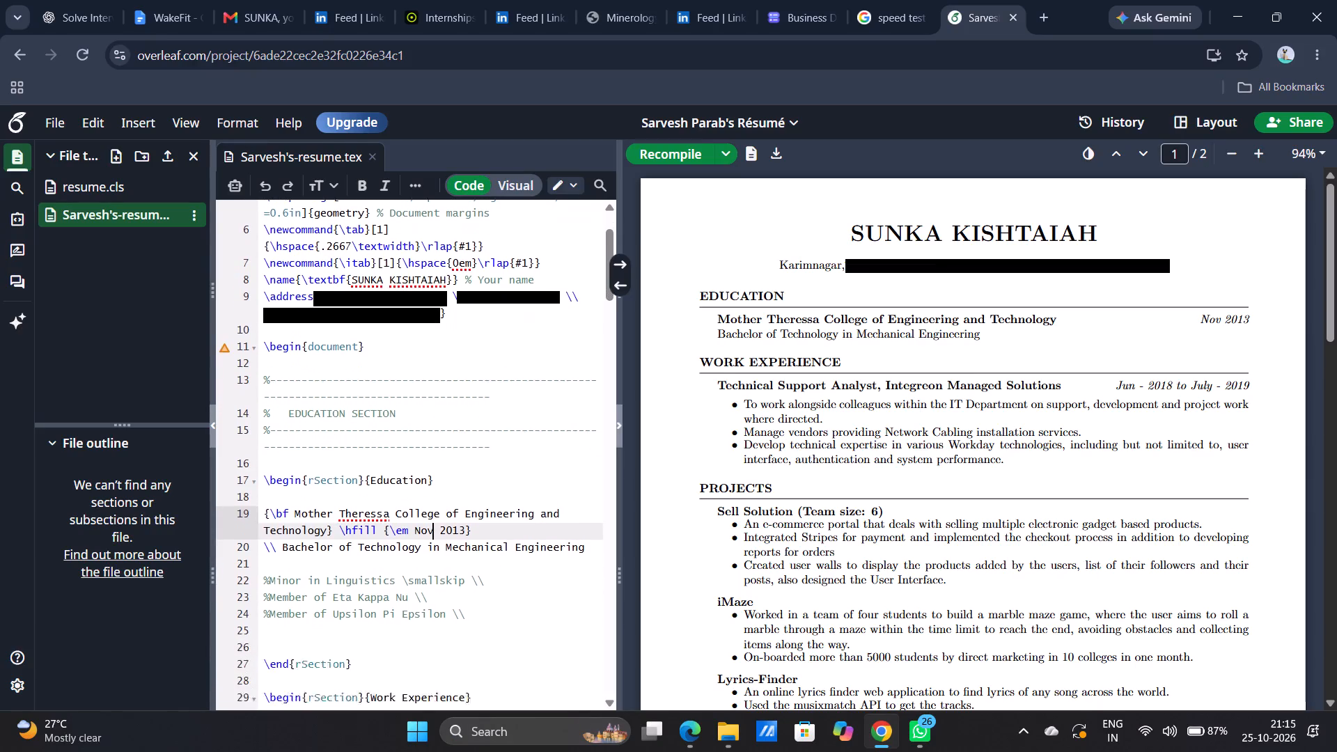
Replace the sample job title and employer in the Work Experience heading on line 31 with "Ultratech cement Works,Basanthnagar".
{"action": "scroll", "coordinate": [480, 636], "scroll_direction": "down", "scroll_amount": 3}
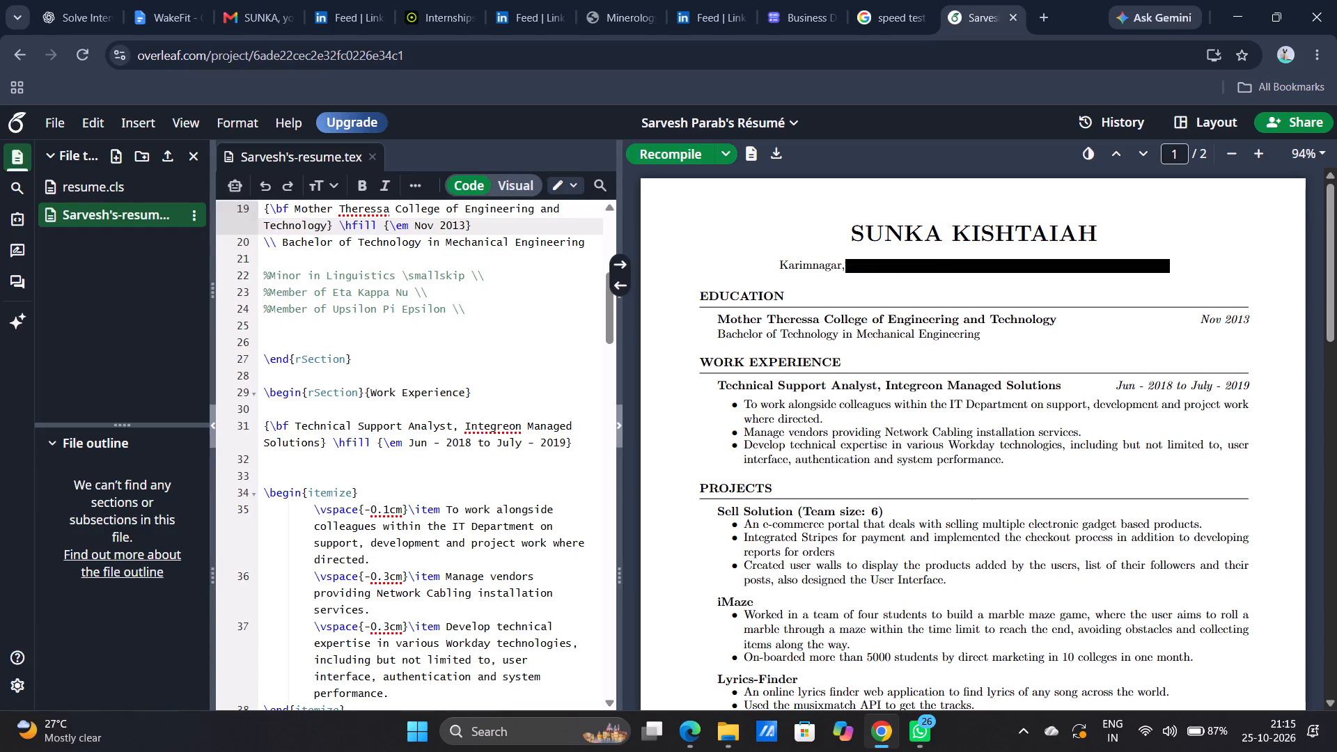
{"action": "left_click", "coordinate": [322, 439]}
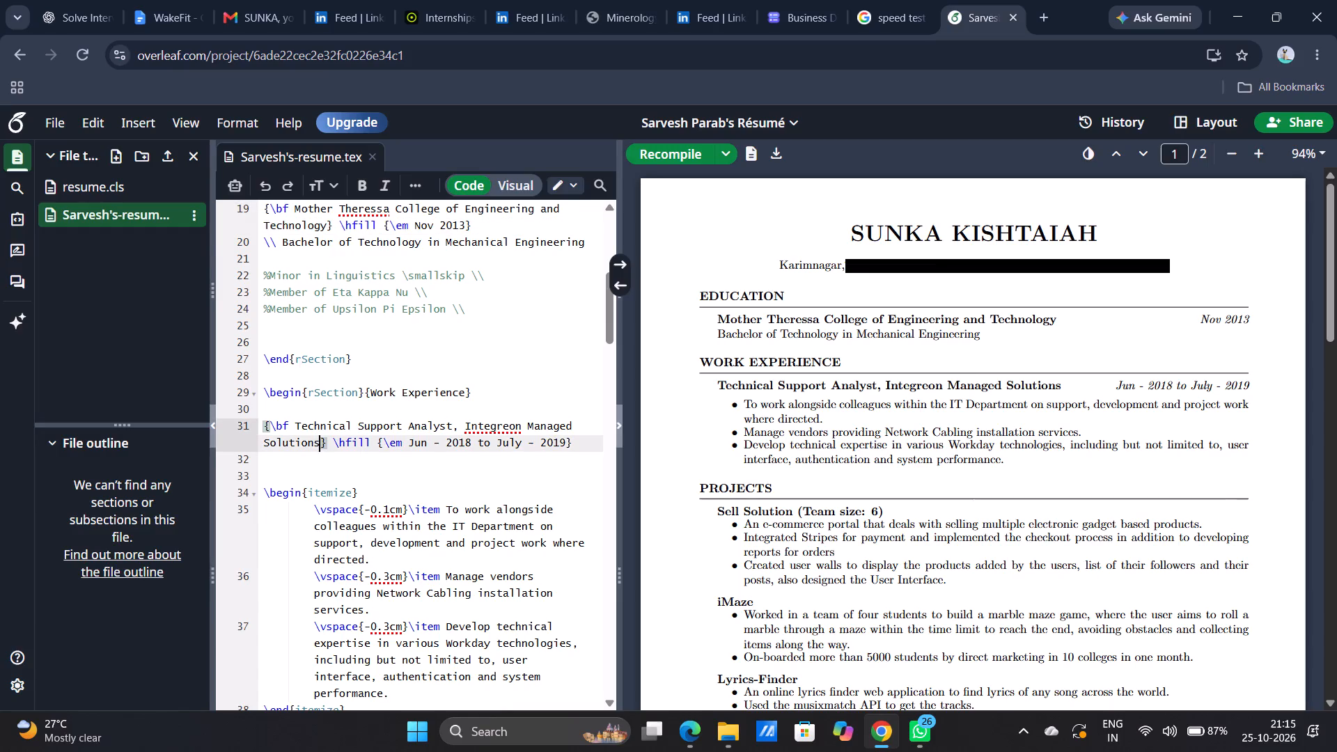
{"action": "key", "text": "shift+Left"}
{"action": "key", "text": "shift+Left"}
{"action": "key", "text": "shift+Left"}
{"action": "key", "text": "shift+Left"}
{"action": "key", "text": "shift+Left"}
{"action": "key", "text": "shift+Left"}
{"action": "key", "text": "shift+Left"}
{"action": "key", "text": "shift+Left"}
{"action": "key", "text": "shift+Left"}
{"action": "key", "text": "shift+Left"}
{"action": "key", "text": "shift+Left"}
{"action": "key", "text": "shift+Left"}
{"action": "key", "text": "shift+Left"}
{"action": "key", "text": "shift+Left"}
{"action": "key", "text": "shift+Left"}
{"action": "key", "text": "shift+Left"}
{"action": "key", "text": "shift+Left"}
{"action": "key", "text": "shift+Left"}
{"action": "key", "text": "shift+Left"}
{"action": "key", "text": "shift+Left"}
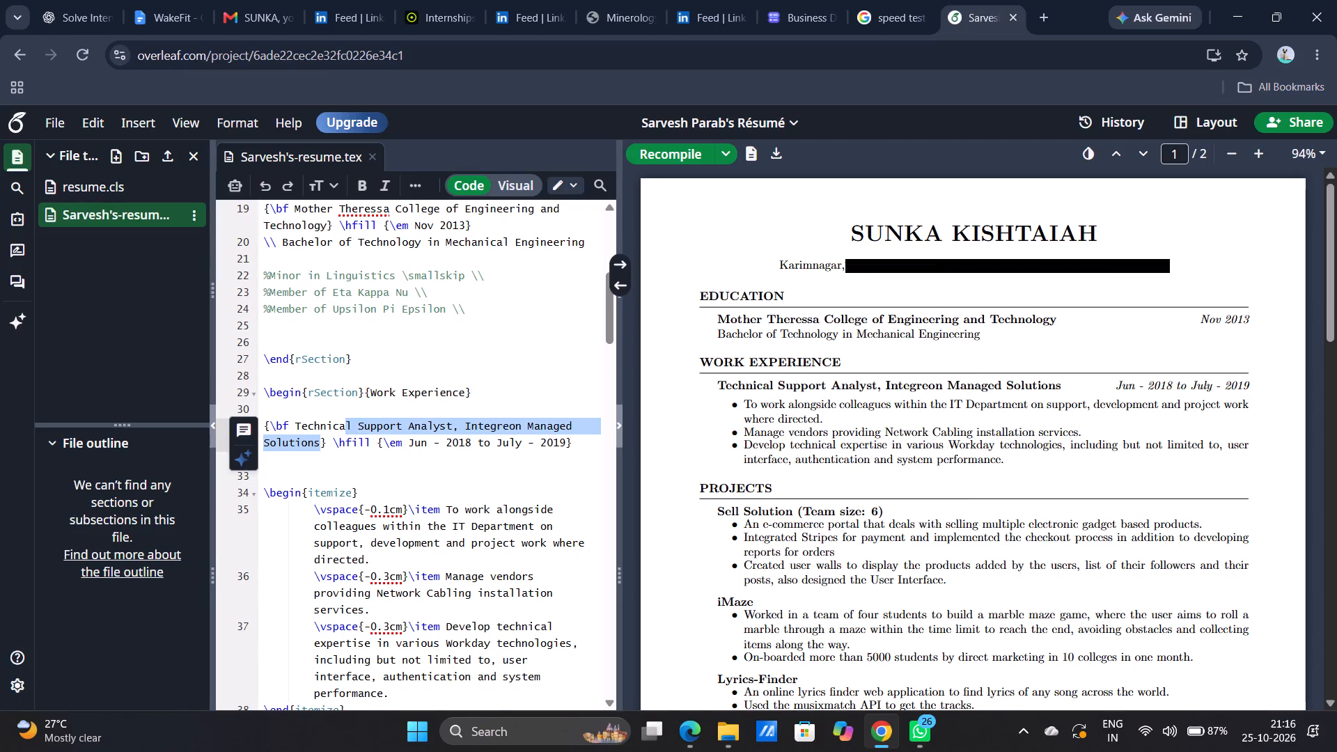
{"action": "key", "text": "shift+Left"}
{"action": "key", "text": "shift+Left"}
{"action": "key", "text": "shift+Left"}
{"action": "key", "text": "shift+Left"}
{"action": "key", "text": "shift+Left"}
{"action": "key", "text": "shift+Left"}
{"action": "key", "text": "shift+Left"}
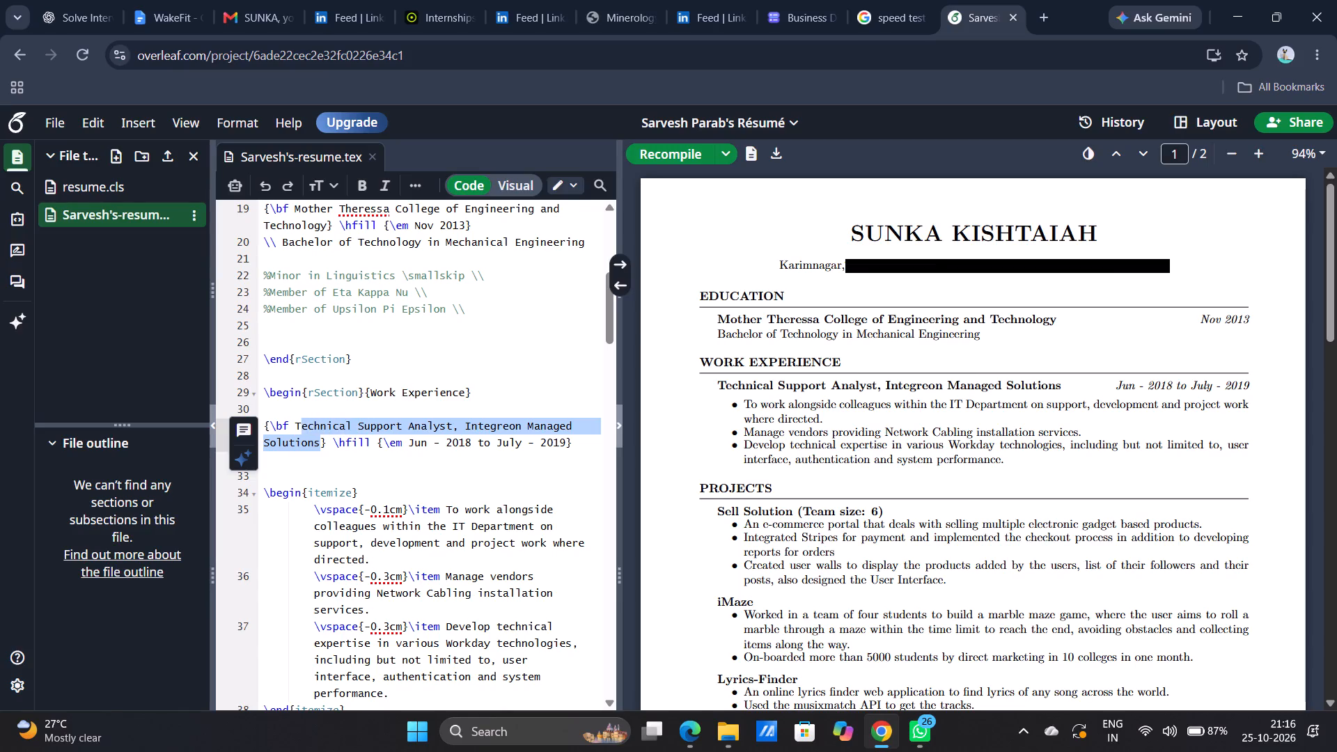
{"action": "key", "text": "shift+Left"}
{"action": "key", "text": "BackSpace"}
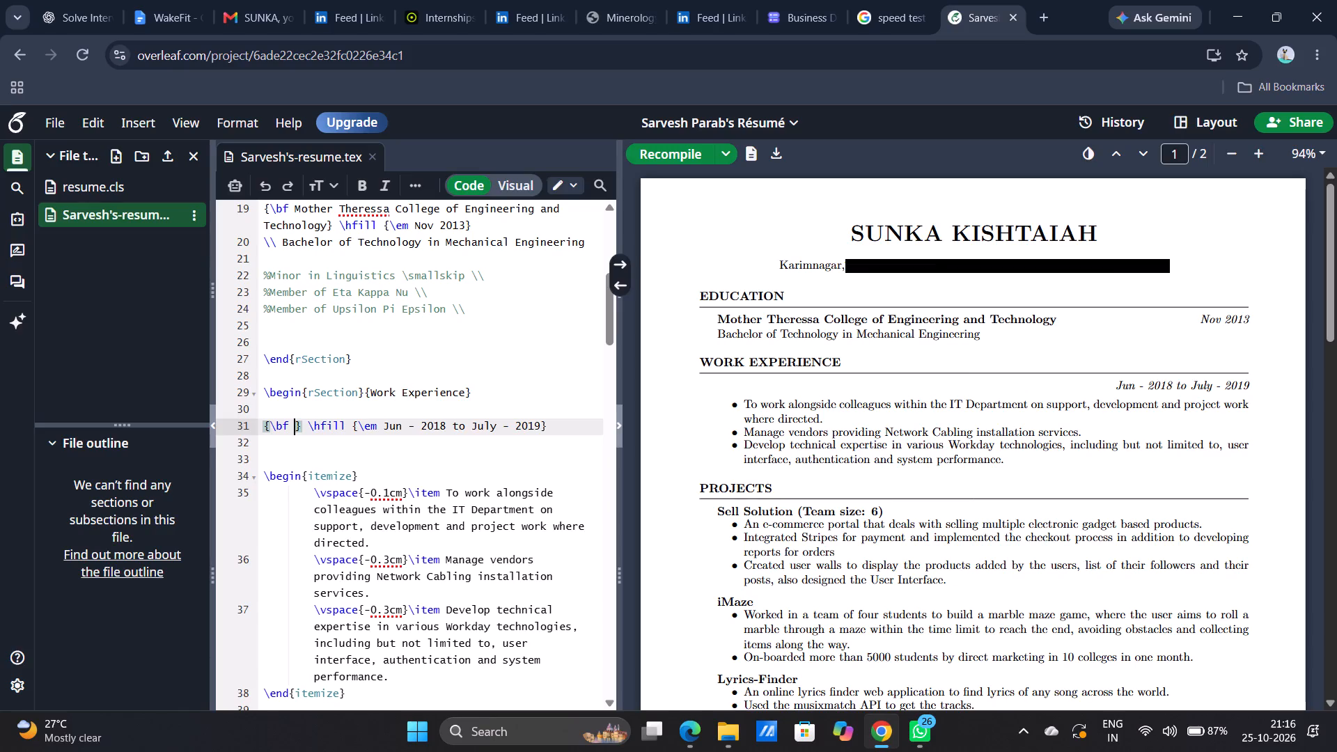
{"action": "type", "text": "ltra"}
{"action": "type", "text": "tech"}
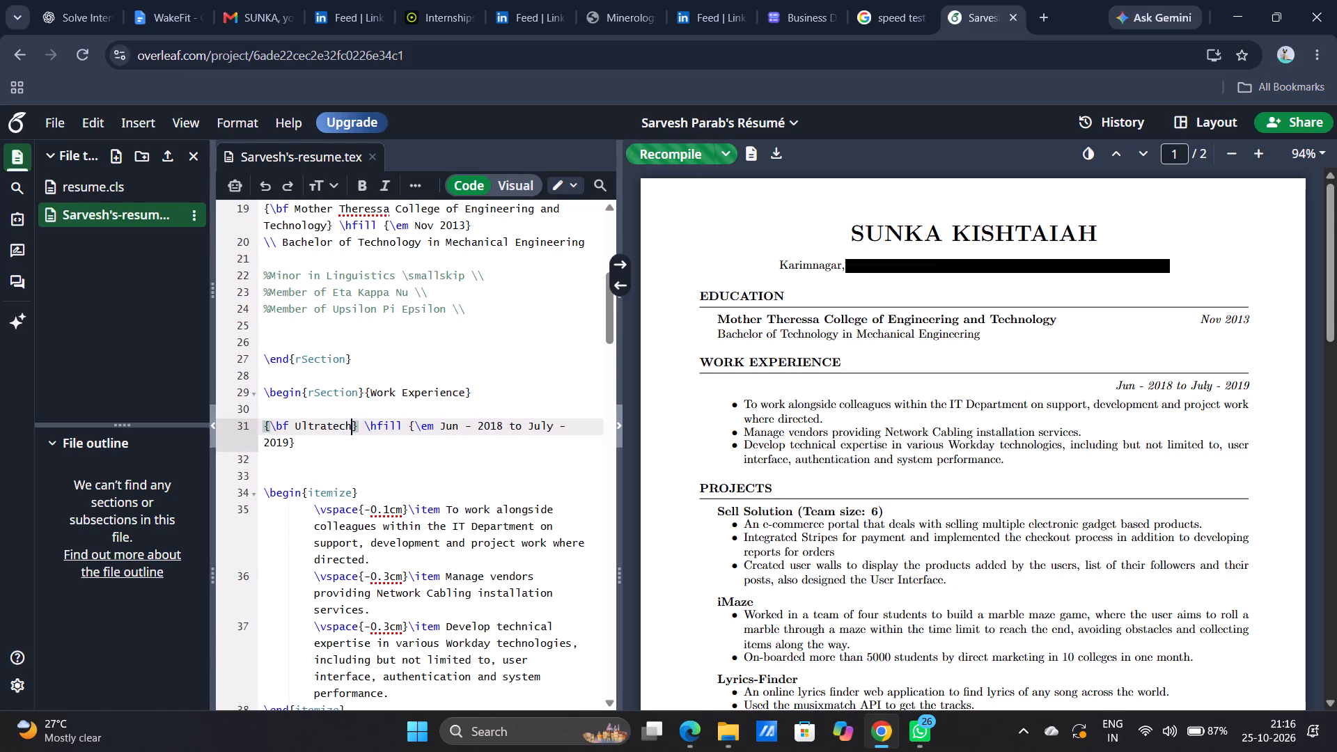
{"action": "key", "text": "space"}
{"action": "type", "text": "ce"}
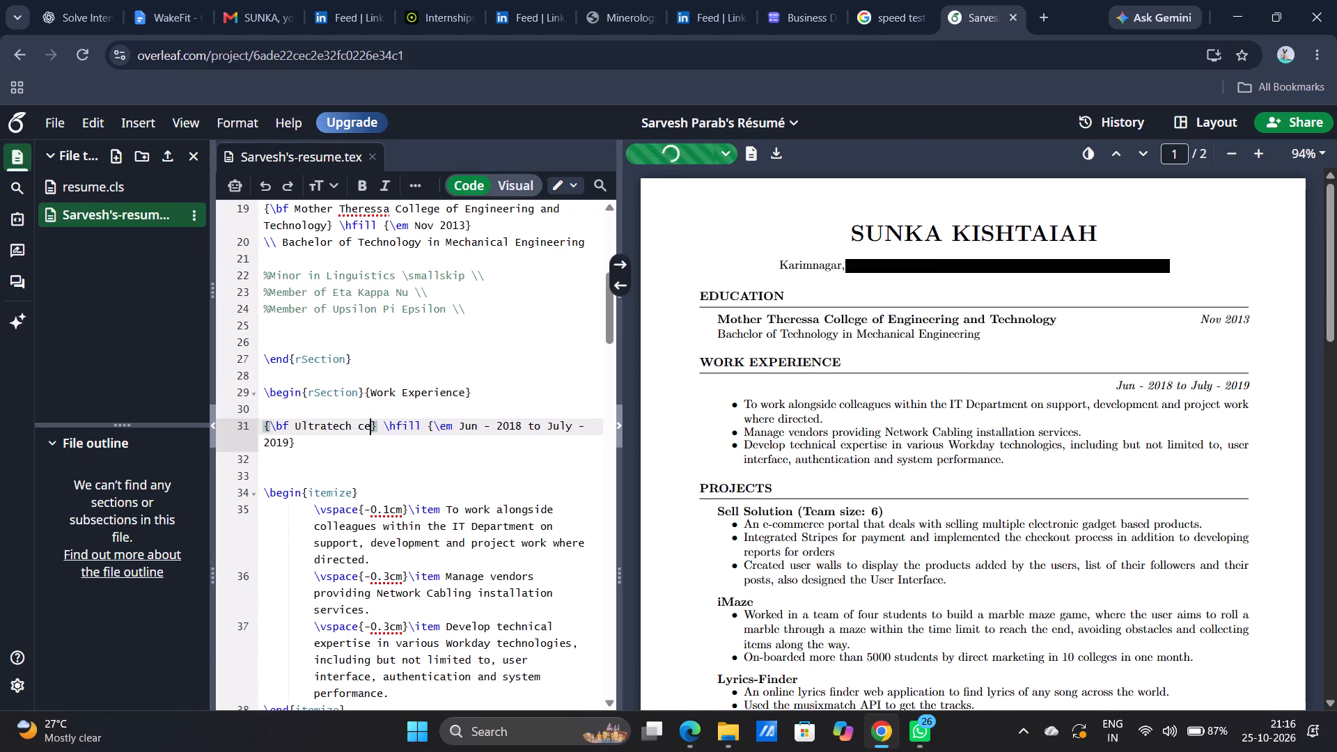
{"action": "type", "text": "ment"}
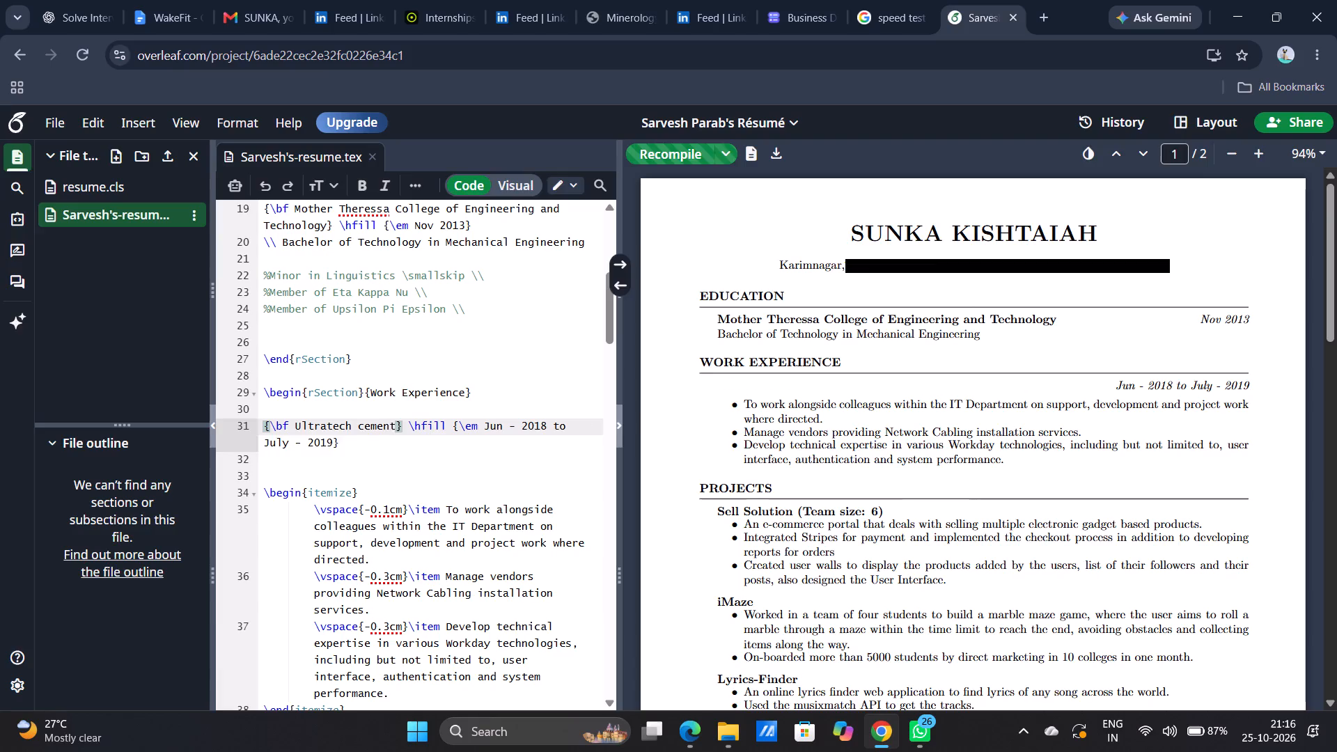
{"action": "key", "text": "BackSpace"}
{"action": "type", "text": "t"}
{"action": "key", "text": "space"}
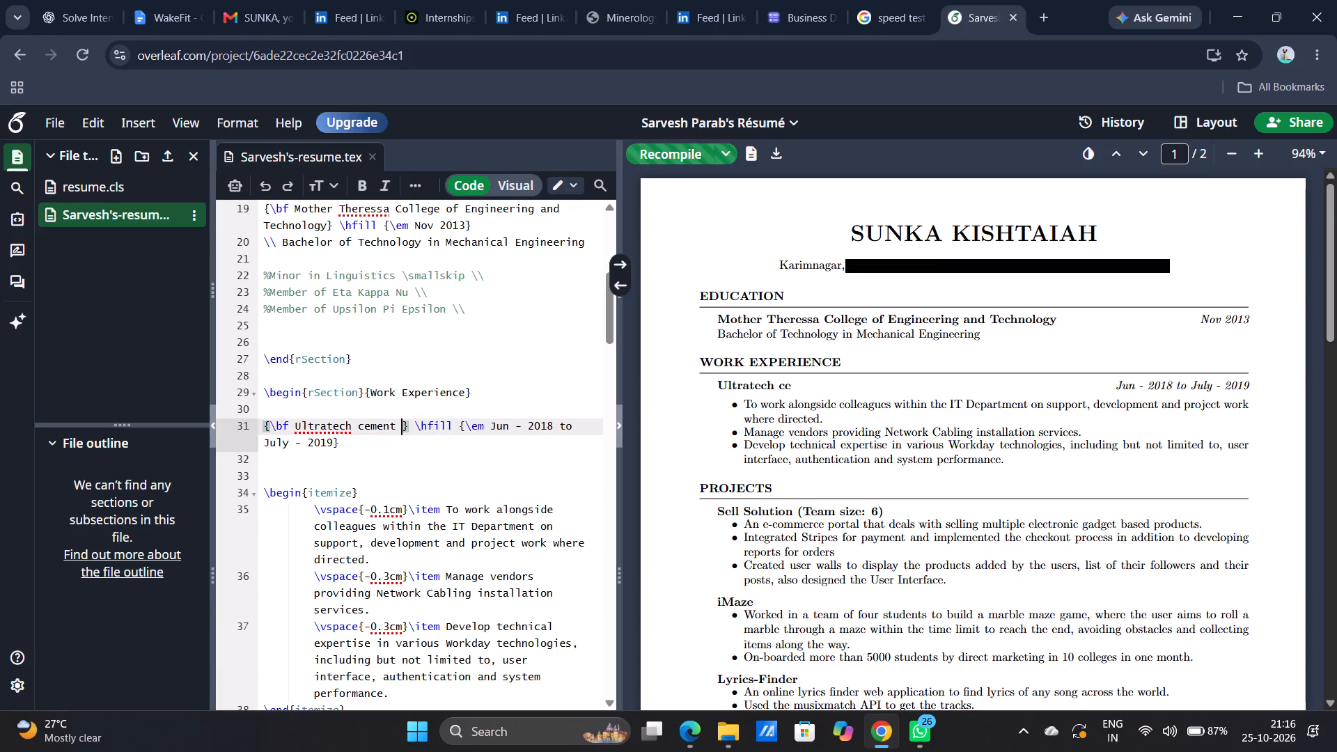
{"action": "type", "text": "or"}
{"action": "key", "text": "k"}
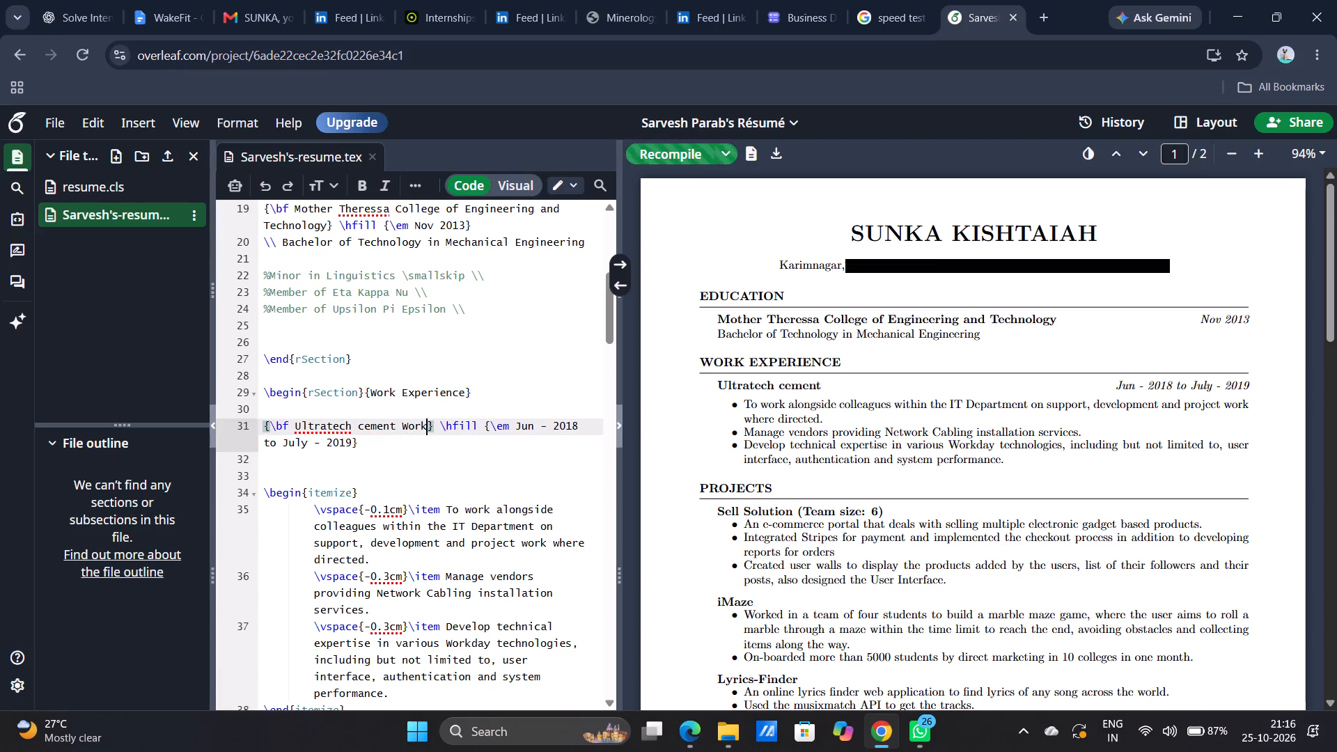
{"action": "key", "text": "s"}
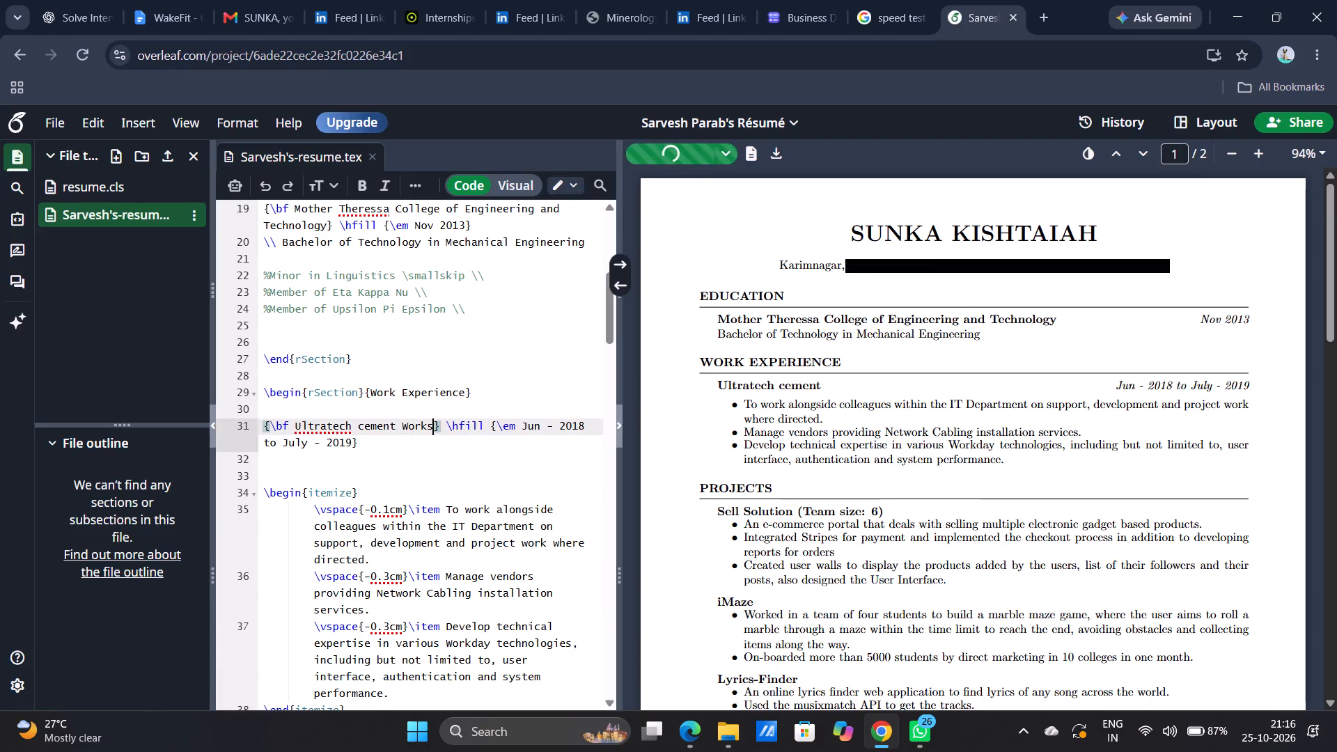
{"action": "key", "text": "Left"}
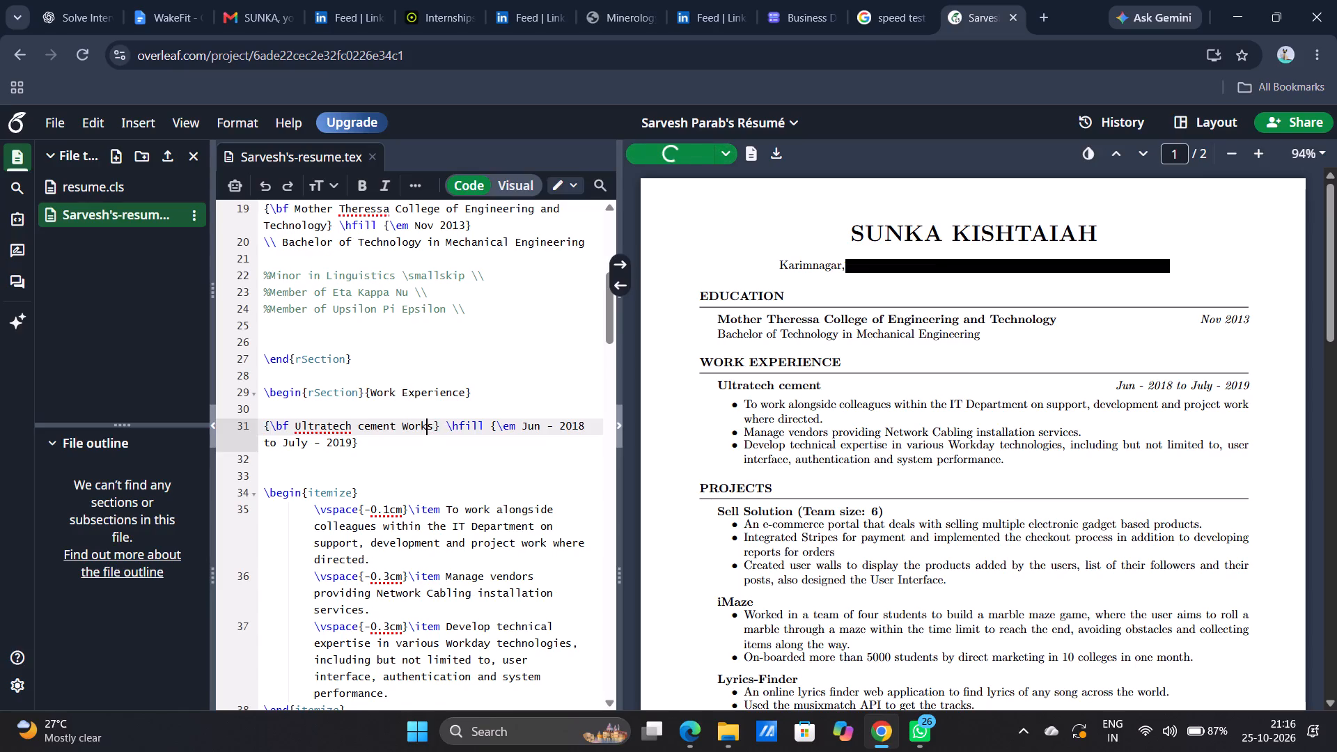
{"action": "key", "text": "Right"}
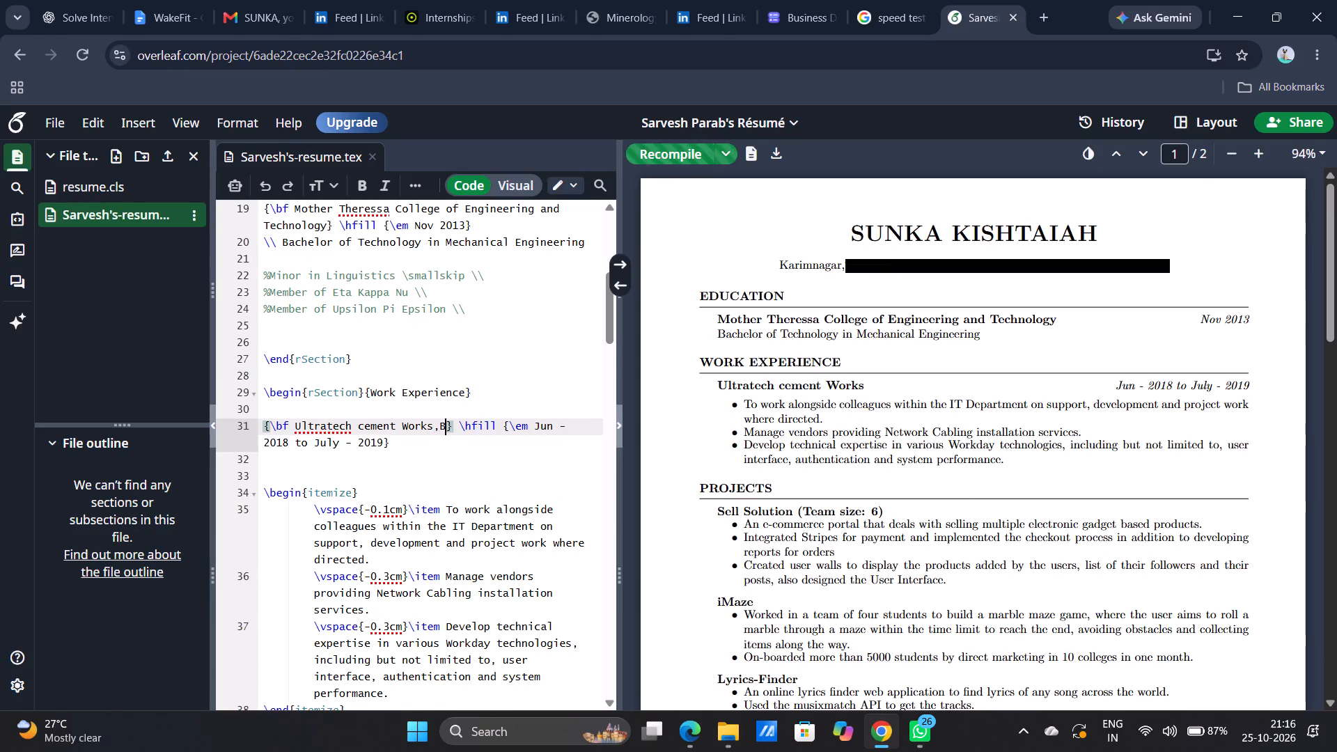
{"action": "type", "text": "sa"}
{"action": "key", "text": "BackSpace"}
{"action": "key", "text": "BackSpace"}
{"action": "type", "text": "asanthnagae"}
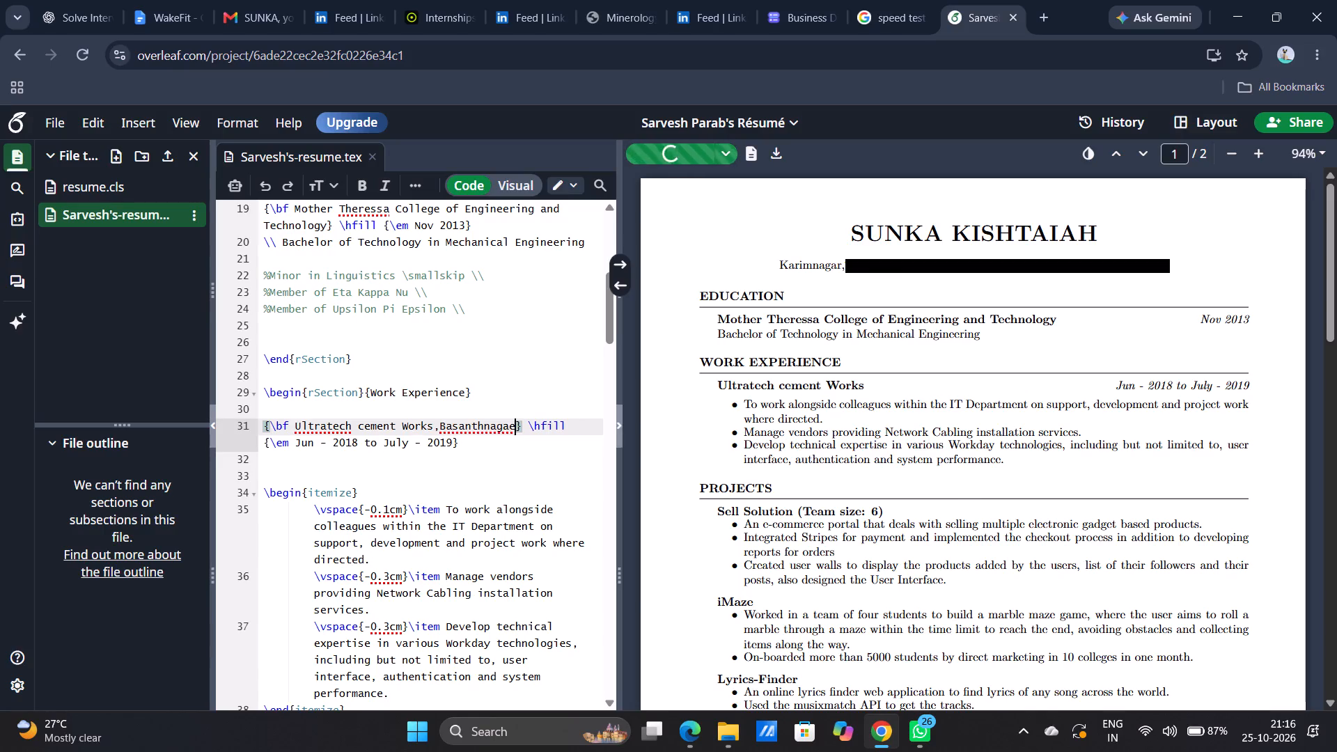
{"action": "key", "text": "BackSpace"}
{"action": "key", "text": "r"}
Insert the job title "Mechanical Engineer," before the company name on line 31, inside the \bf group.
{"action": "left_click", "coordinate": [293, 425]}
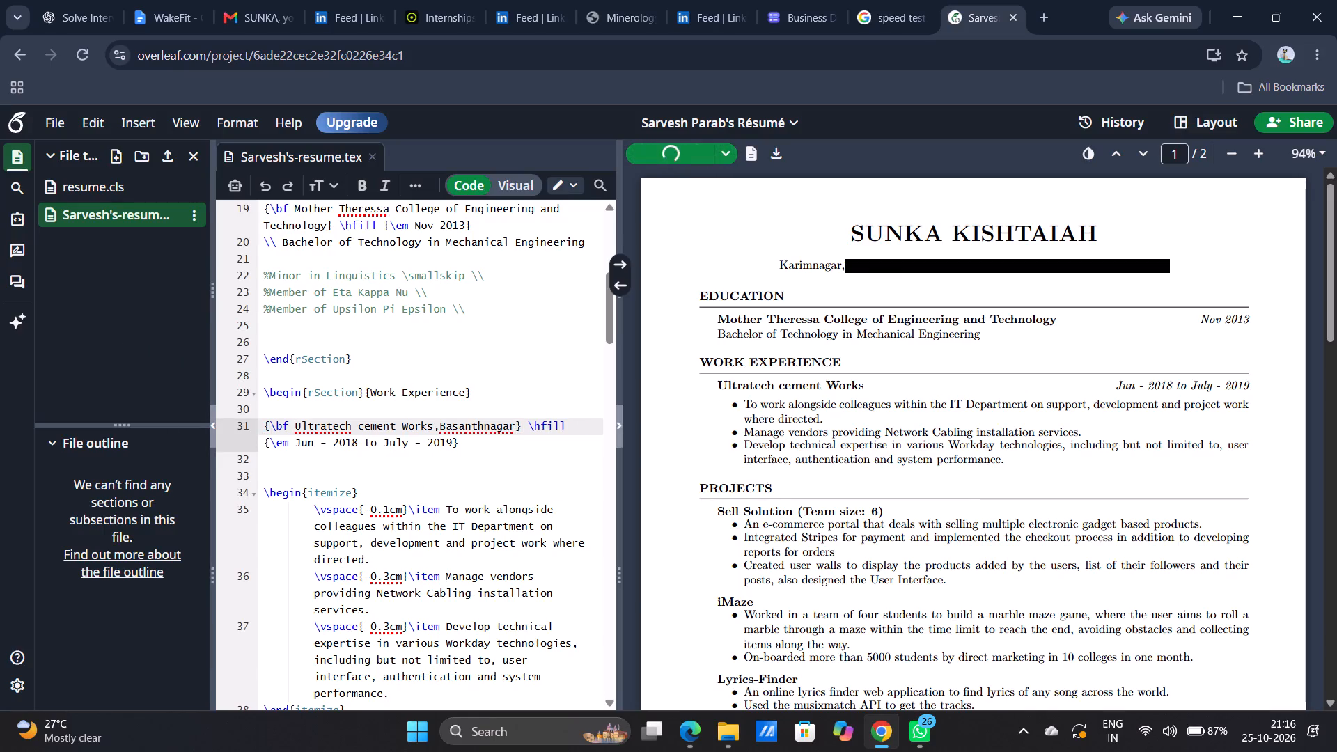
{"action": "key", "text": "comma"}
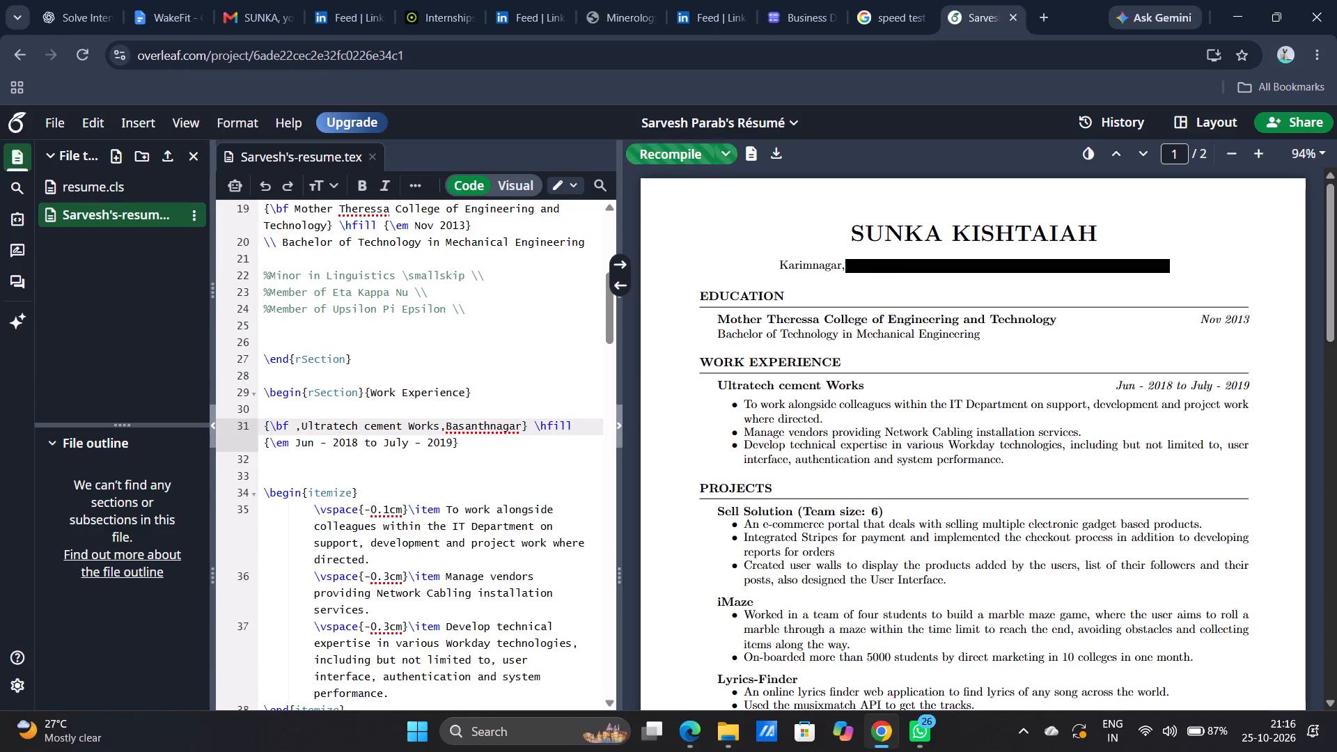
{"action": "key", "text": "Left"}
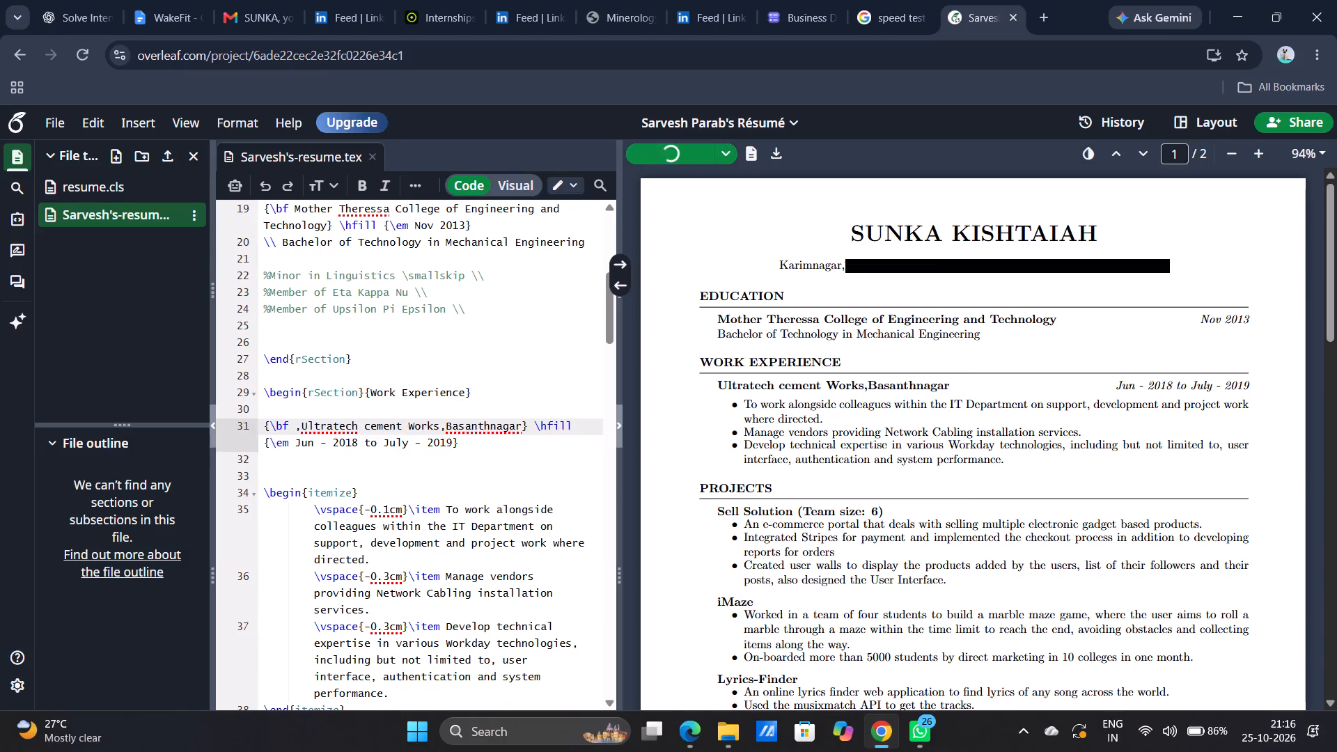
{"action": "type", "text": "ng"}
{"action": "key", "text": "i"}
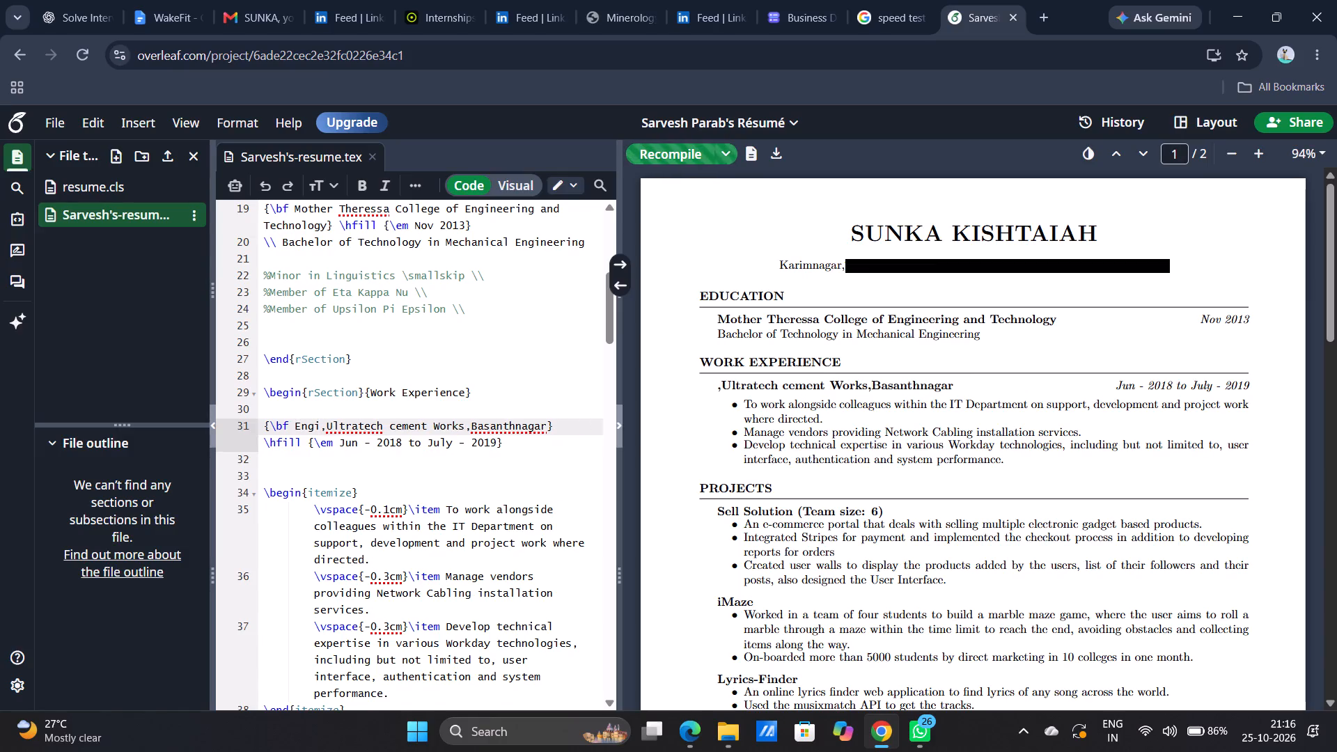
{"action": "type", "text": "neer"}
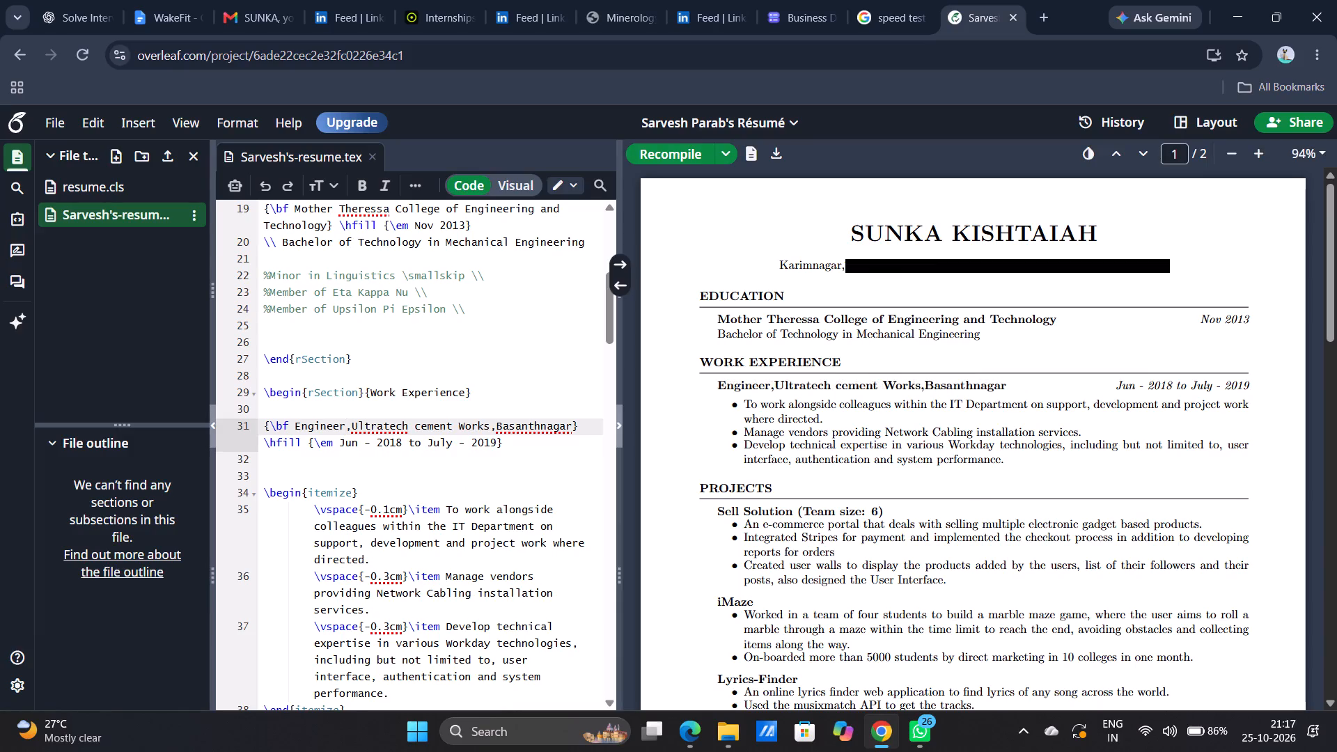
{"action": "left_click", "coordinate": [293, 421]}
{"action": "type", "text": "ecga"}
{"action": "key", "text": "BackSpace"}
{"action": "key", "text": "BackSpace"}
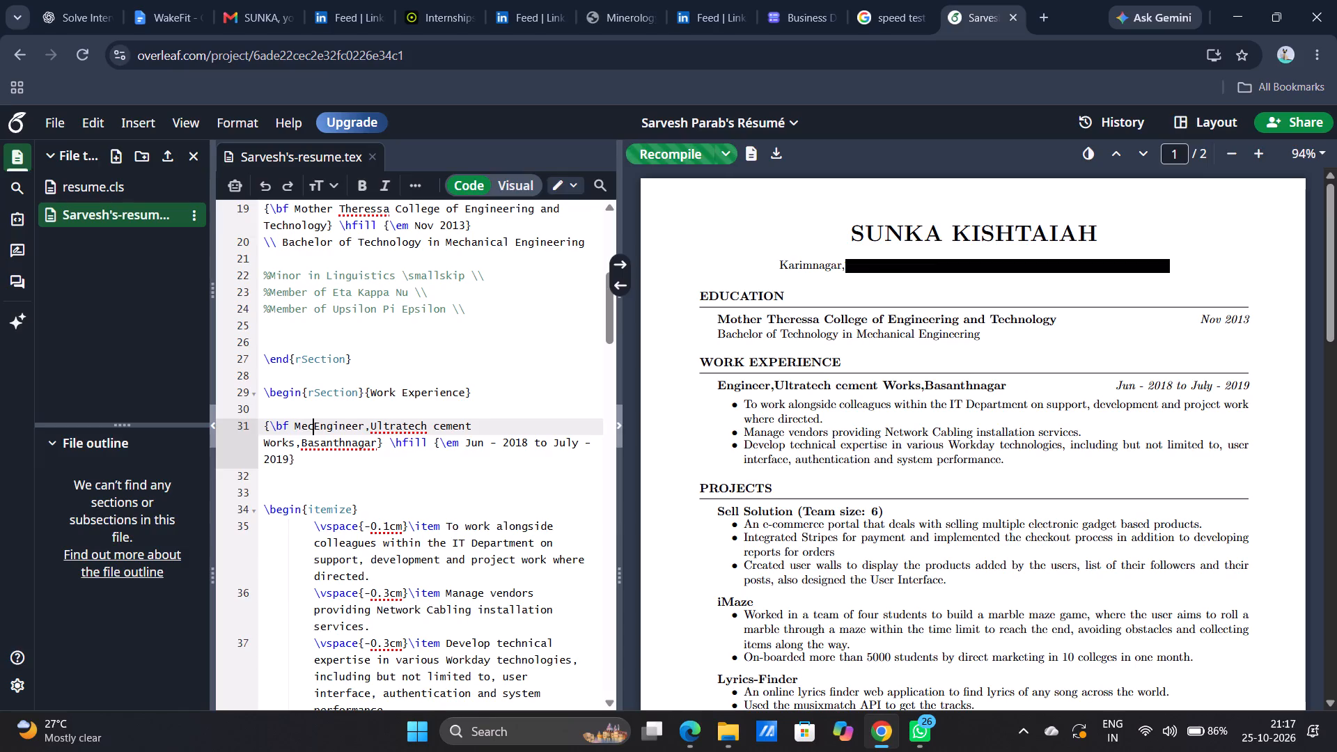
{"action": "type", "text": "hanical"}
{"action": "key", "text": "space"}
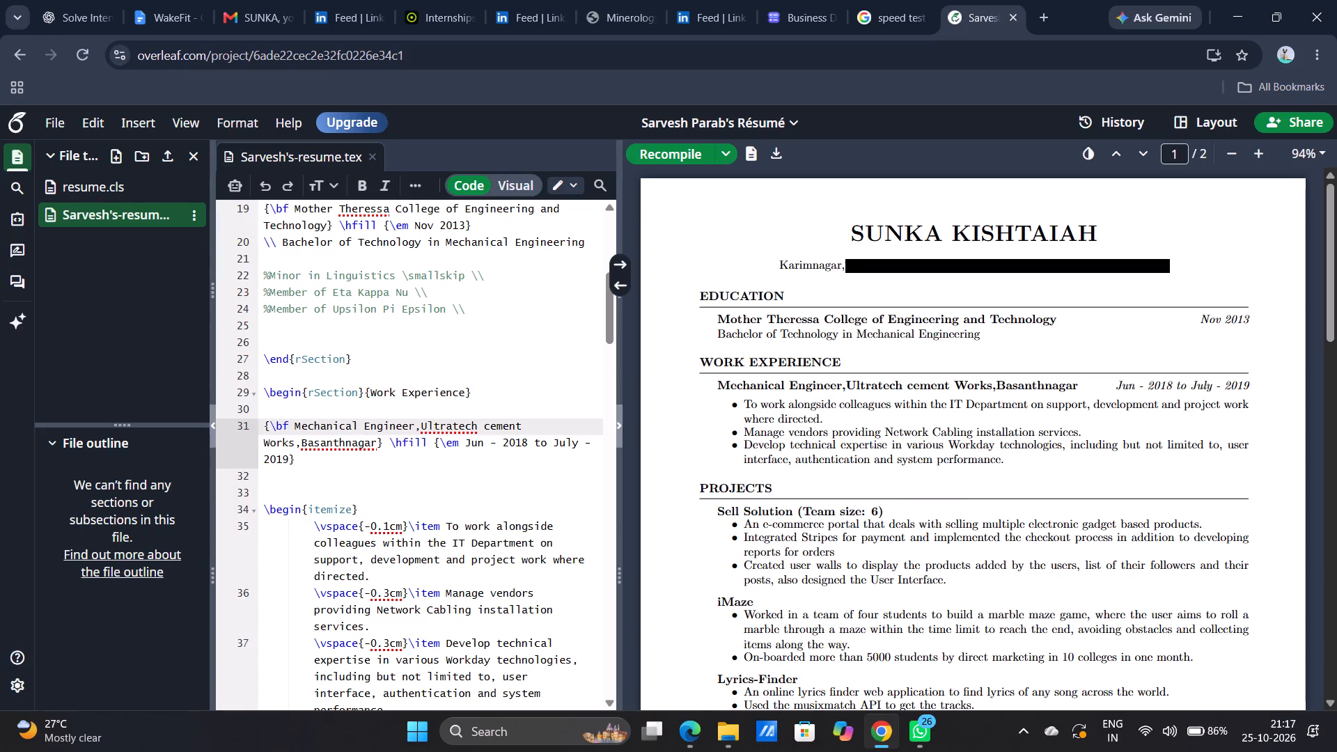
Set the start date of the Work Experience entry on line 31 to "Oct - 2009".
{"action": "left_click", "coordinate": [487, 441]}
{"action": "key", "text": "BackSpace"}
{"action": "key", "text": "BackSpace"}
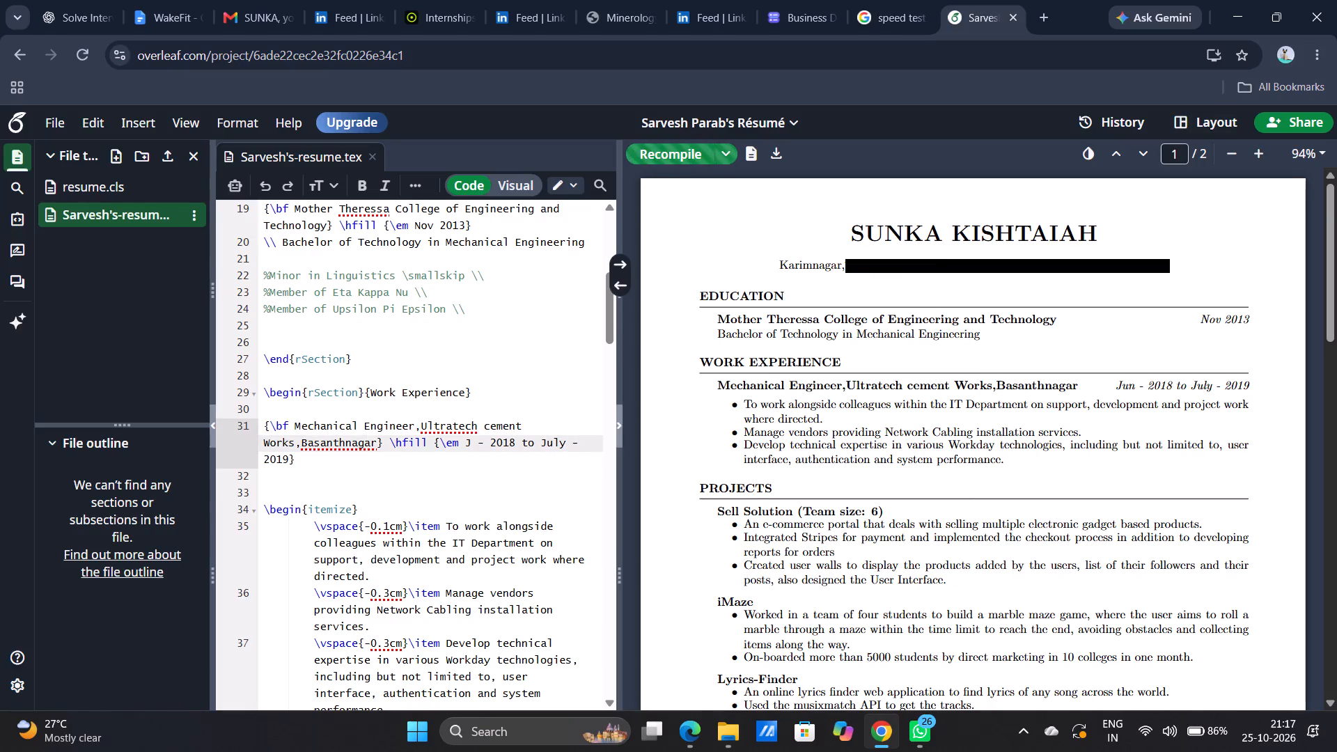
{"action": "key", "text": "BackSpace"}
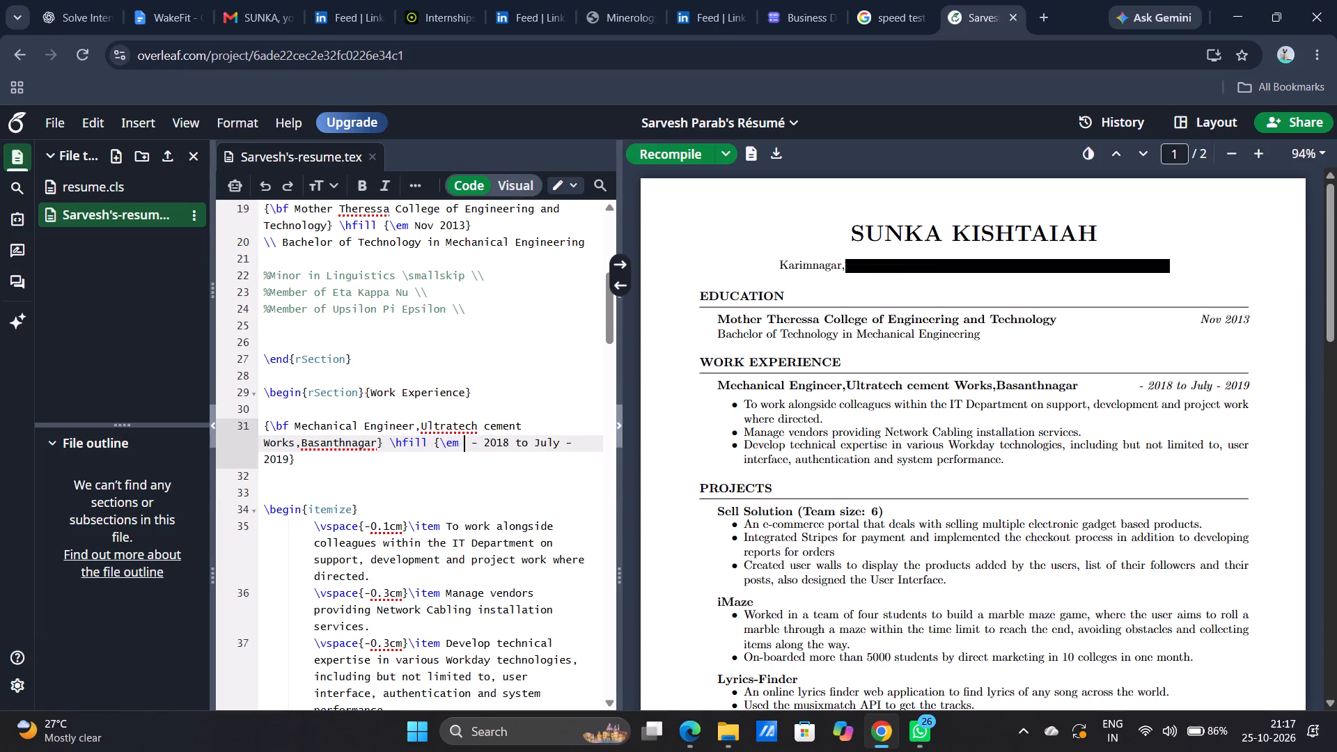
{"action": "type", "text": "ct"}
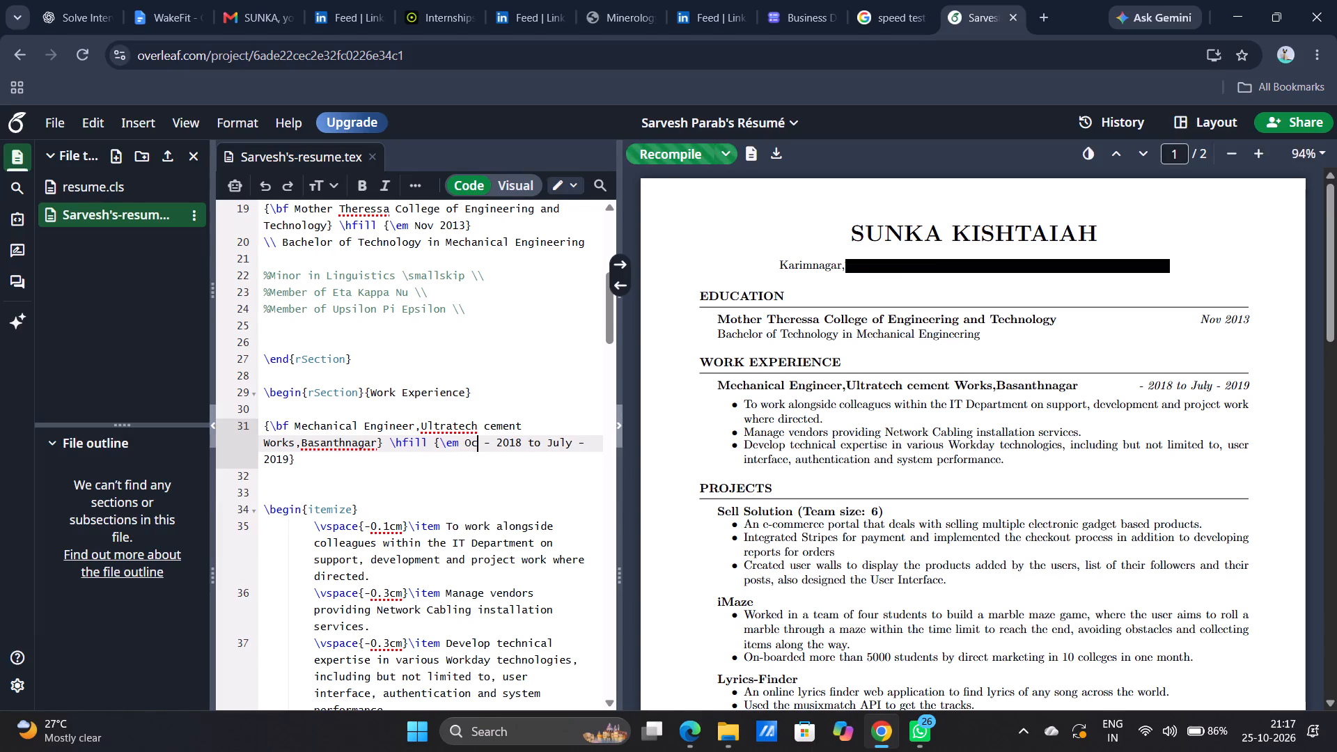
{"action": "left_click", "coordinate": [538, 441]}
{"action": "key", "text": "BackSpace"}
{"action": "key", "text": "BackSpace"}
{"action": "key", "text": "BackSpace"}
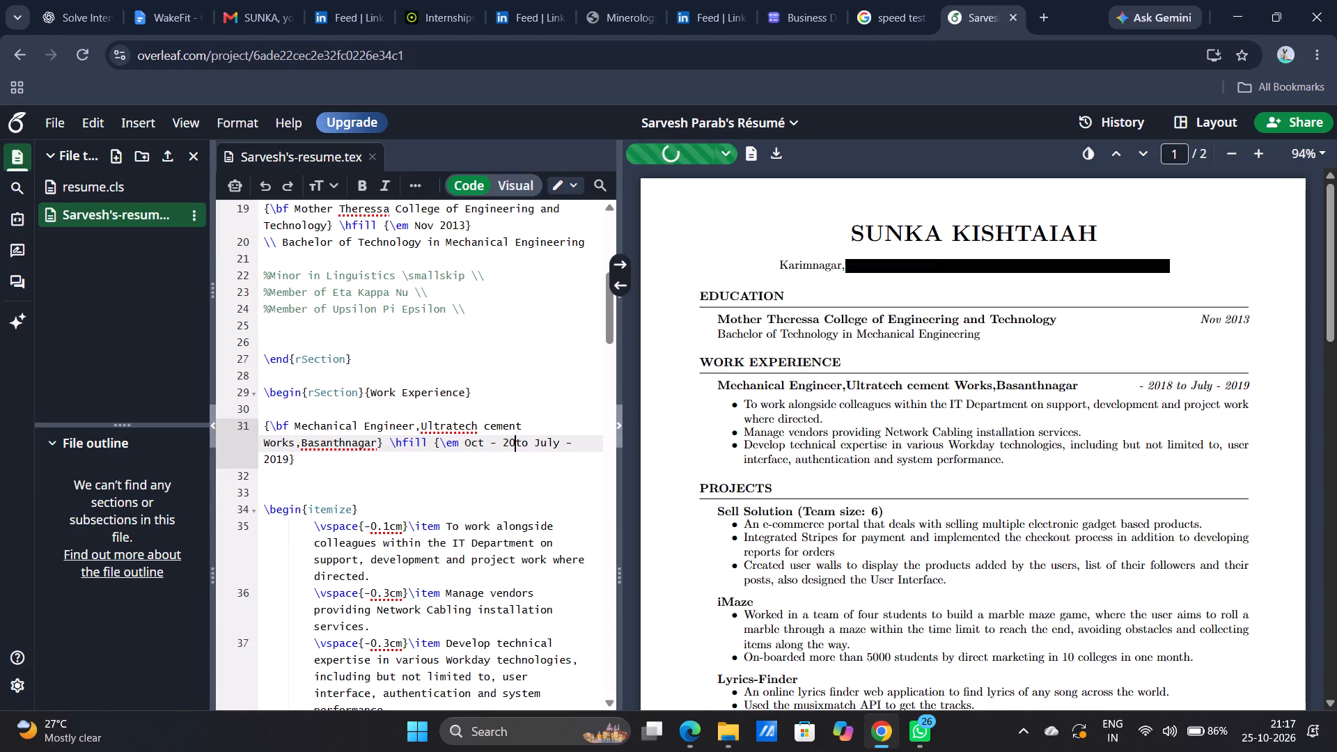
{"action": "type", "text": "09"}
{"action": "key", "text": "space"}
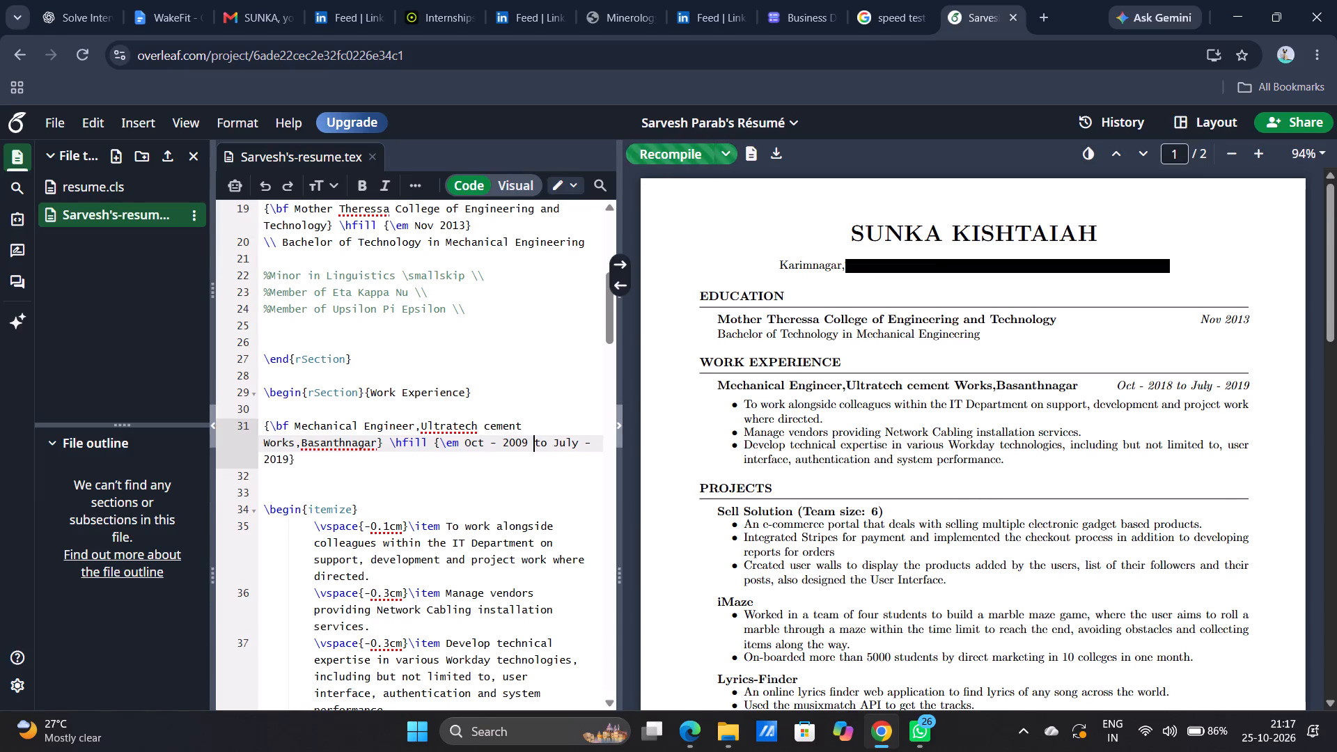
Replace the end date of the Work Experience entry on line 31 with "Present".
{"action": "left_click", "coordinate": [290, 458]}
{"action": "key", "text": "shift+Left"}
{"action": "key", "text": "shift+Left"}
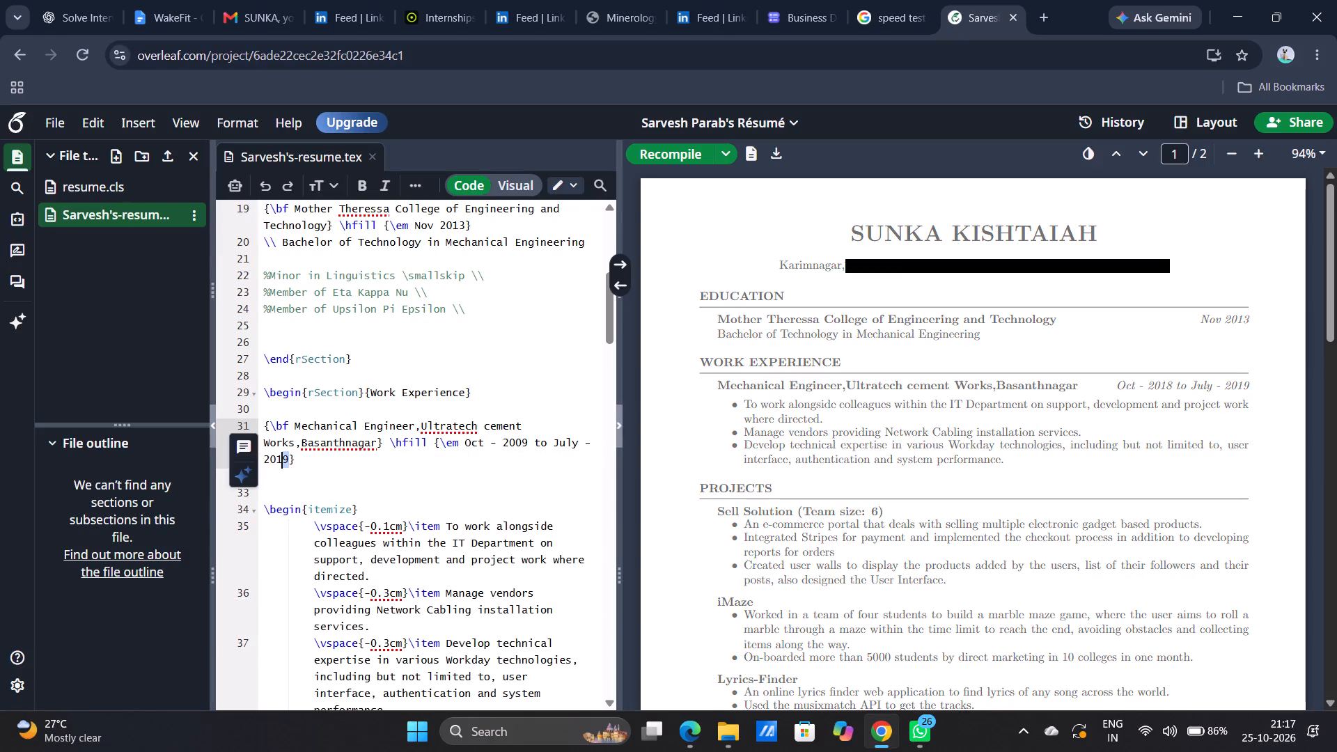
{"action": "key", "text": "shift+Left"}
{"action": "key", "text": "shift+Left"}
{"action": "key", "text": "shift+Left"}
{"action": "key", "text": "shift+Left"}
{"action": "key", "text": "shift+Left"}
{"action": "key", "text": "shift+Left"}
{"action": "key", "text": "shift+Left"}
{"action": "key", "text": "shift+Left"}
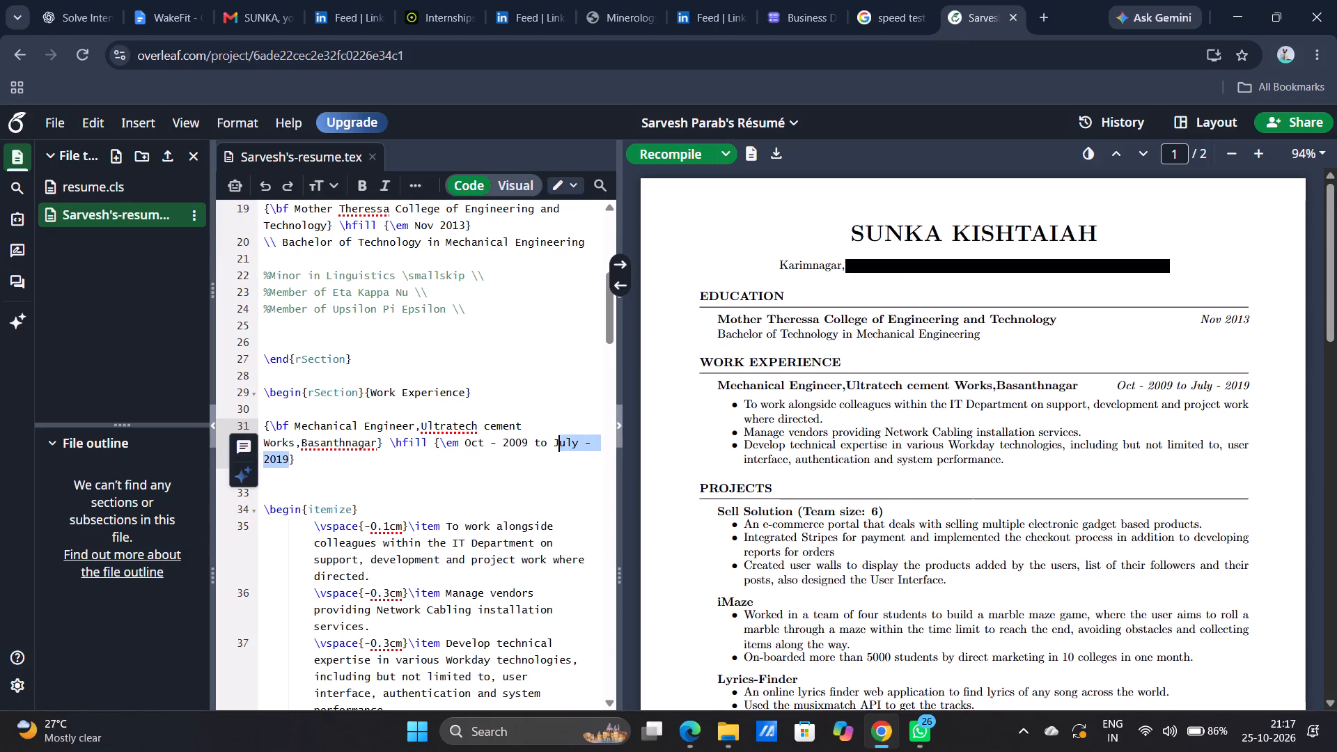
{"action": "key", "text": "shift+Left"}
{"action": "key", "text": "BackSpace"}
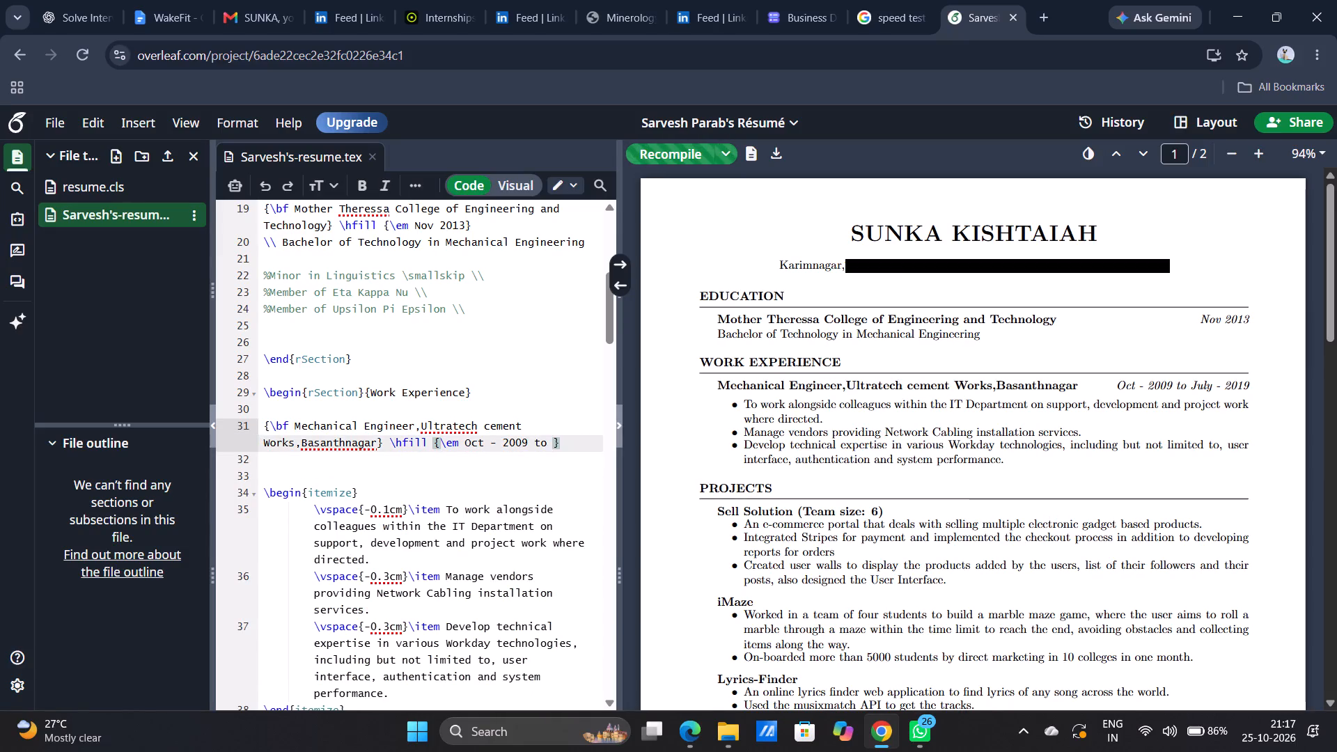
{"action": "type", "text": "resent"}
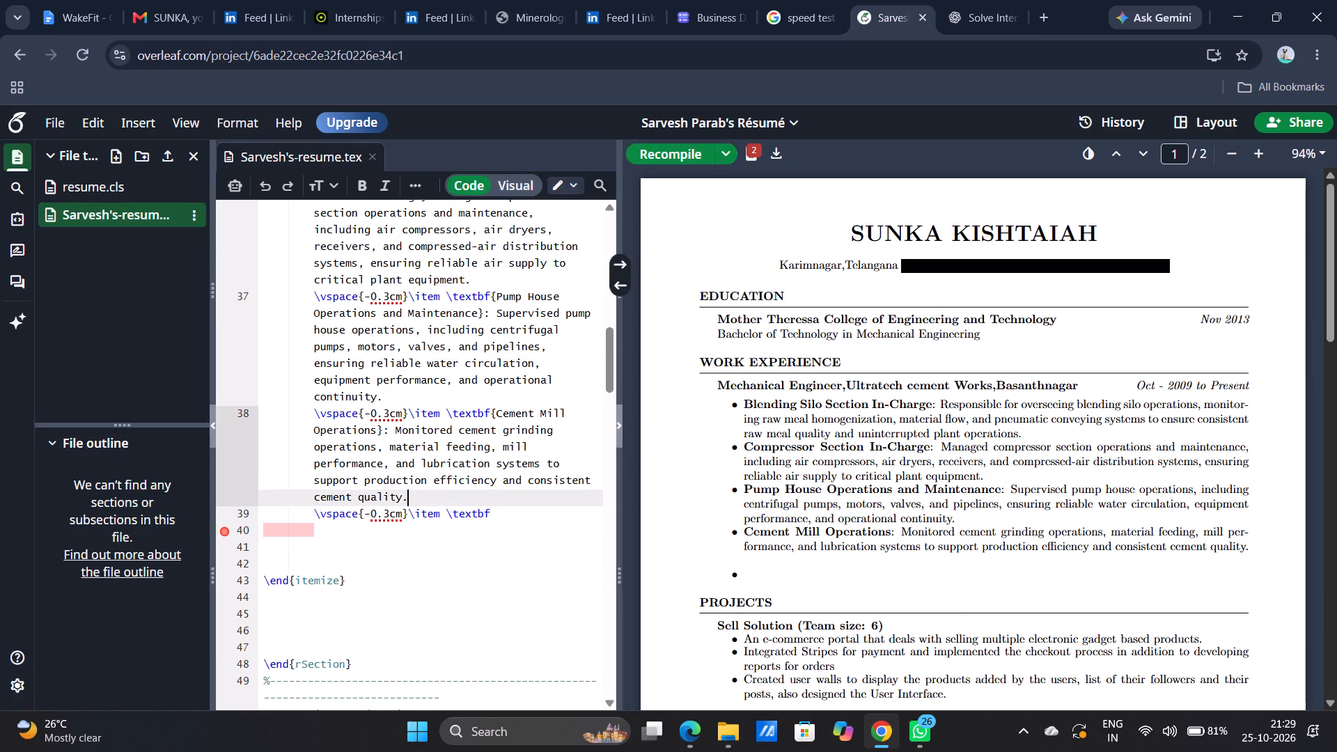
{"action": "left_click", "coordinate": [501, 512]}
{"action": "key", "text": "ctrl+v"}
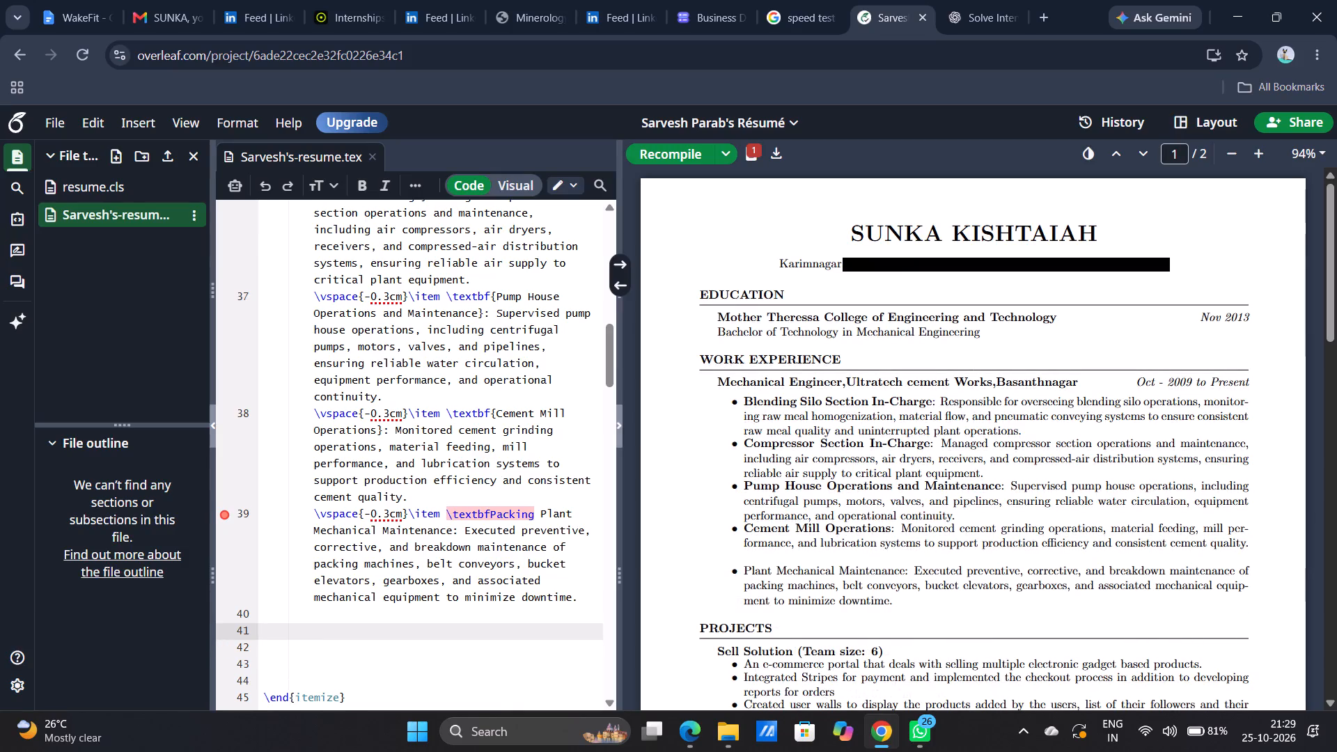
Separate \textbf from the pasted text with a space and enclose "Packing Plant Mechanical Maintenance" in curly braces.
{"action": "left_click", "coordinate": [490, 512]}
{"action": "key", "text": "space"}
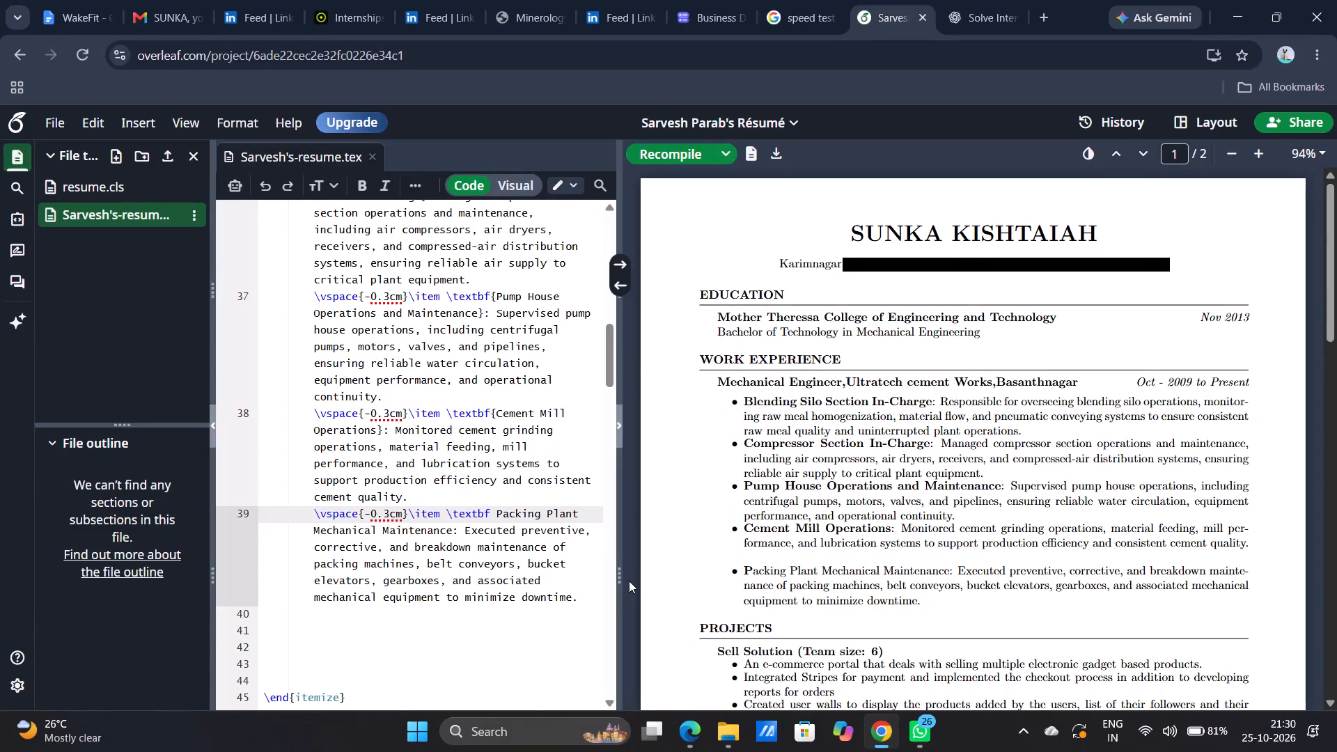
{"action": "key", "text": "shift+braceleft"}
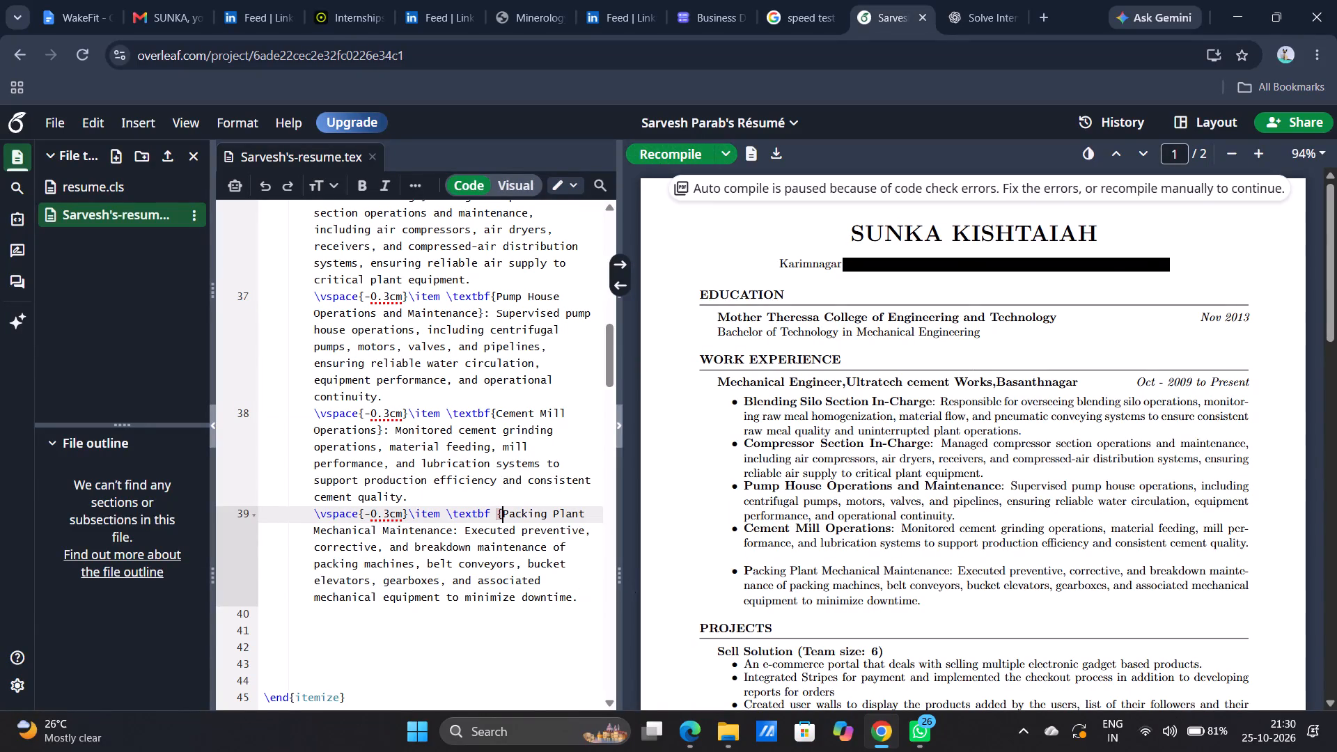
{"action": "left_click", "coordinate": [453, 530]}
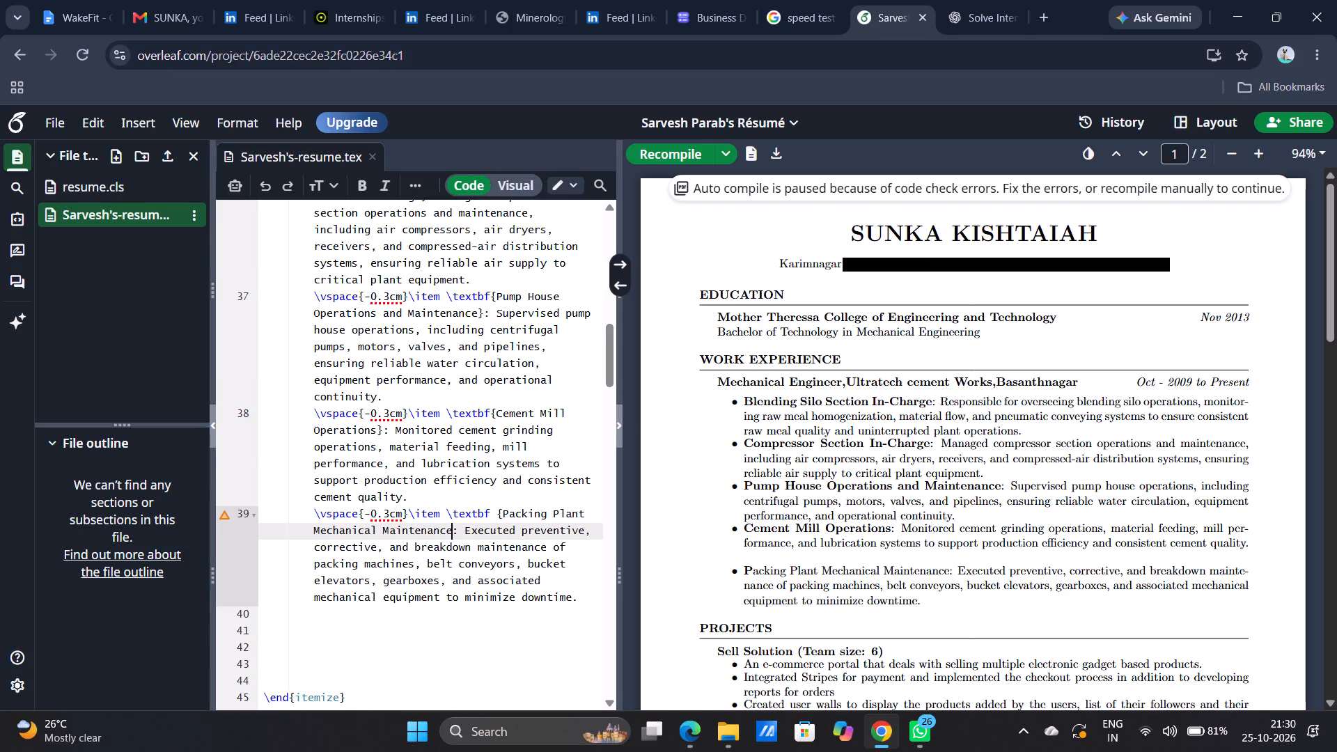
{"action": "key", "text": "shift+parenright"}
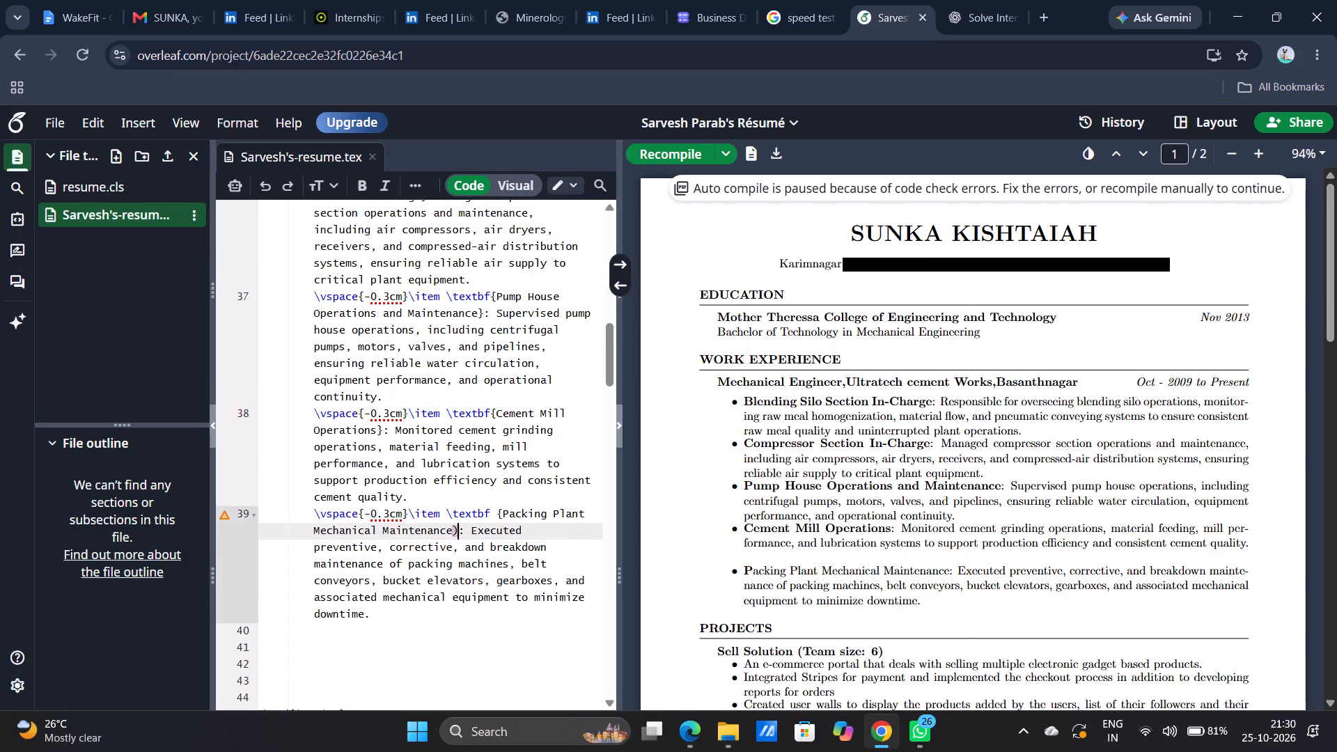
{"action": "key", "text": "shift+BackSpace"}
{"action": "key", "text": "shift+braceright"}
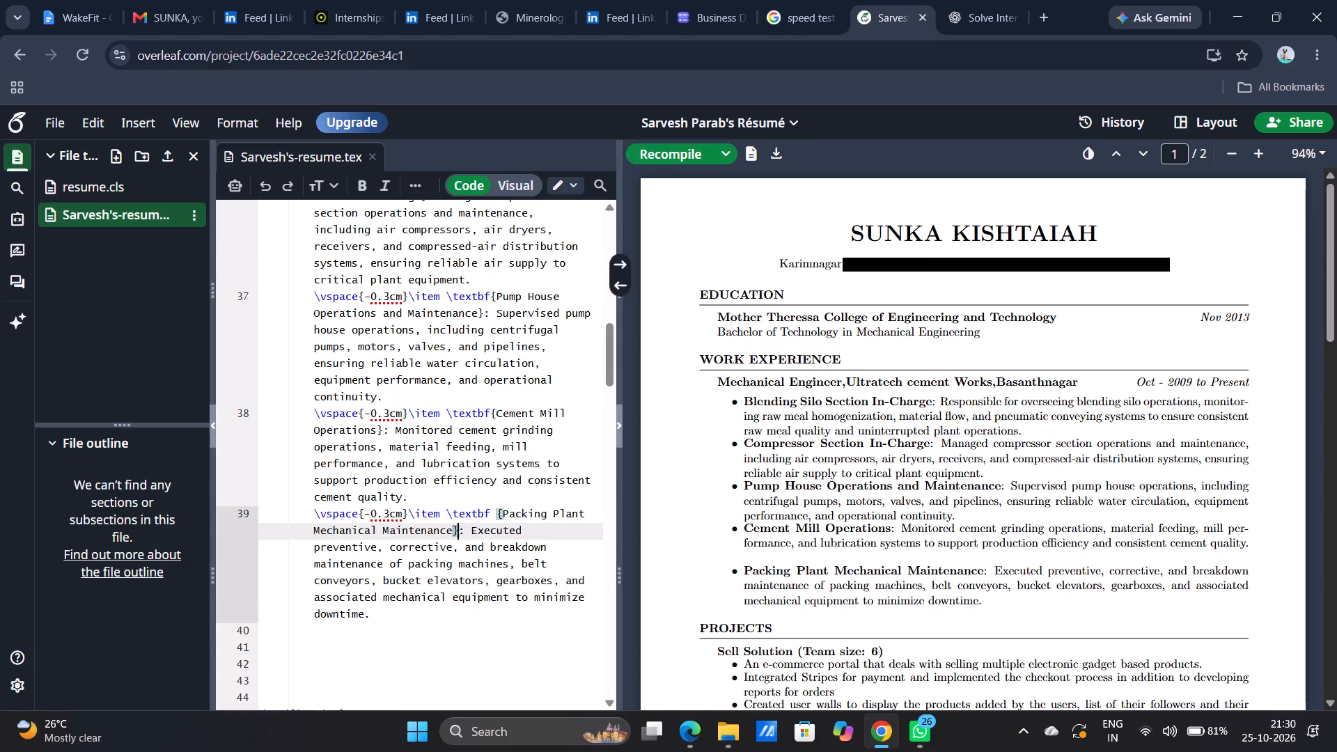
Apply bold formatting to "Packing Plant Mechanical Maintenance" inside its existing \textbf braces.
{"action": "left_click_drag", "start_coordinate": [454, 533], "coordinate": [503, 514]}
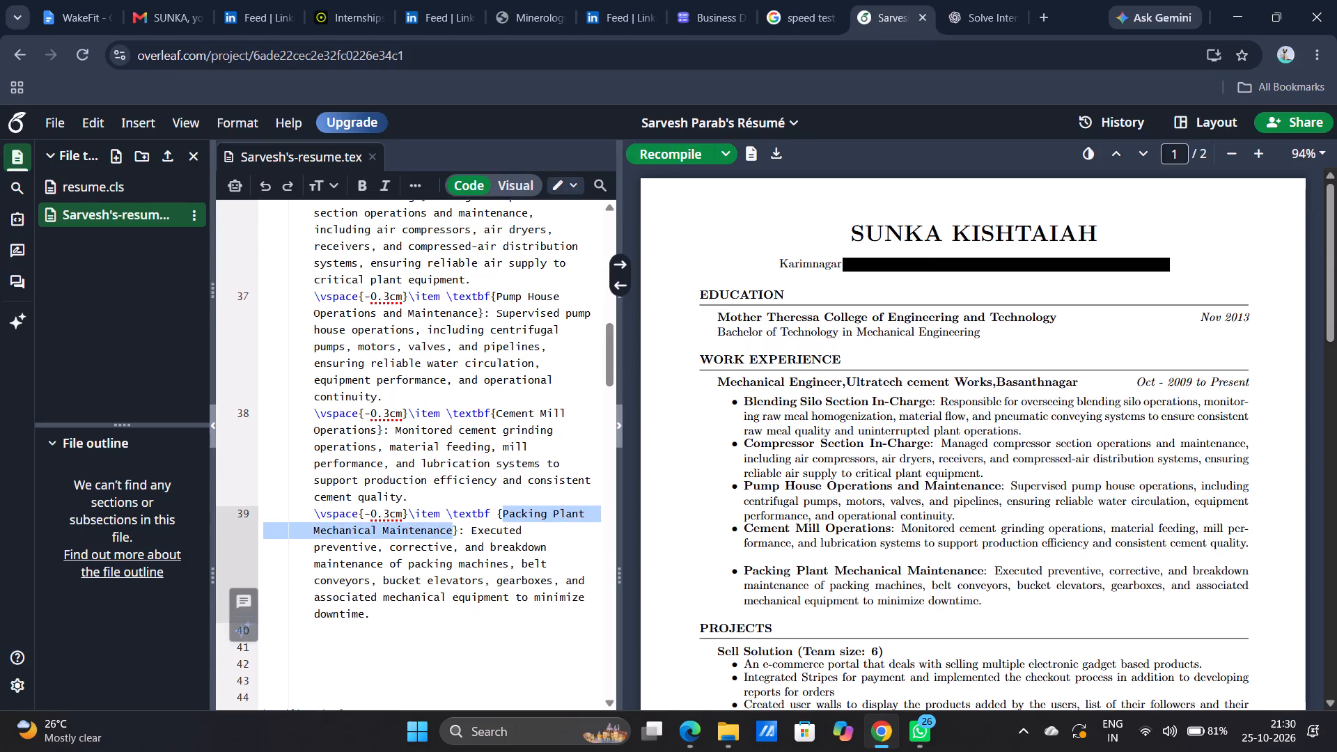
{"action": "key", "text": "ctrl+b"}
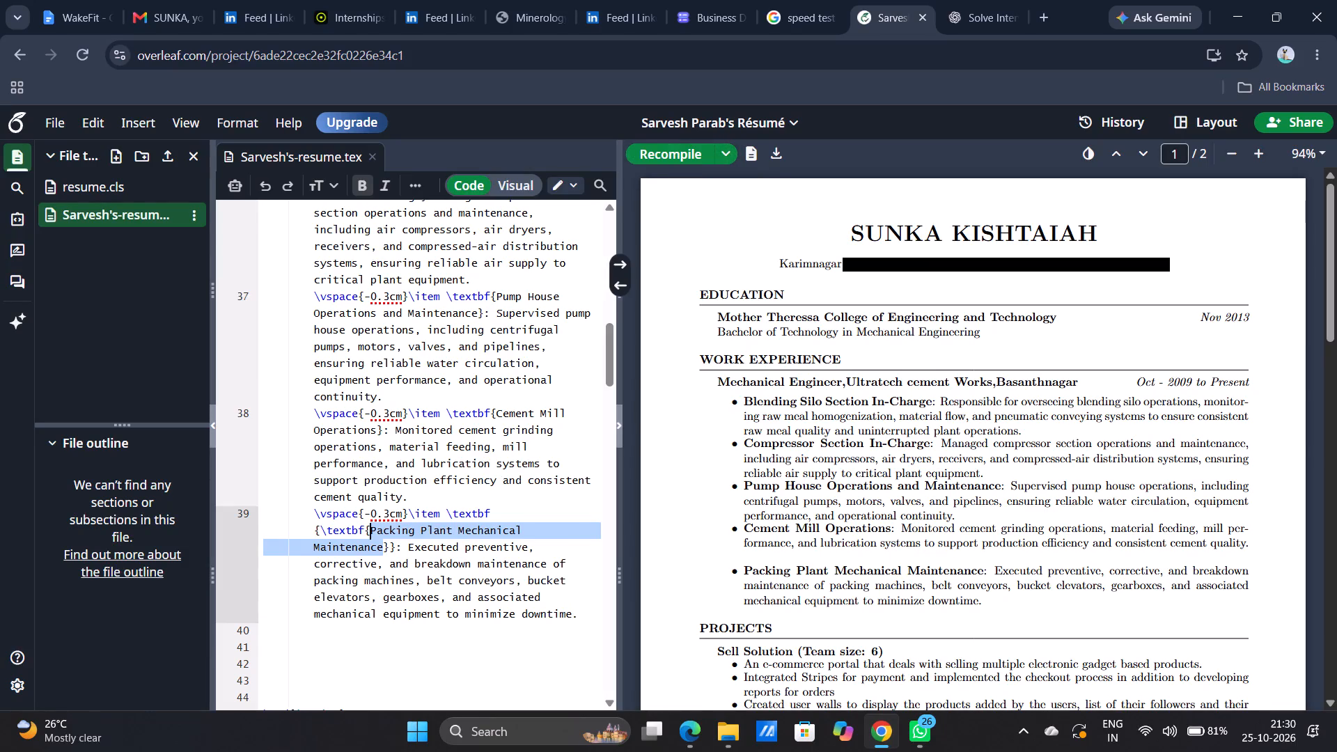
Remove the space between the outer \textbf and its opening brace in the Packing Plant item.
{"action": "left_click", "coordinate": [312, 528]}
{"action": "key", "text": "BackSpace"}
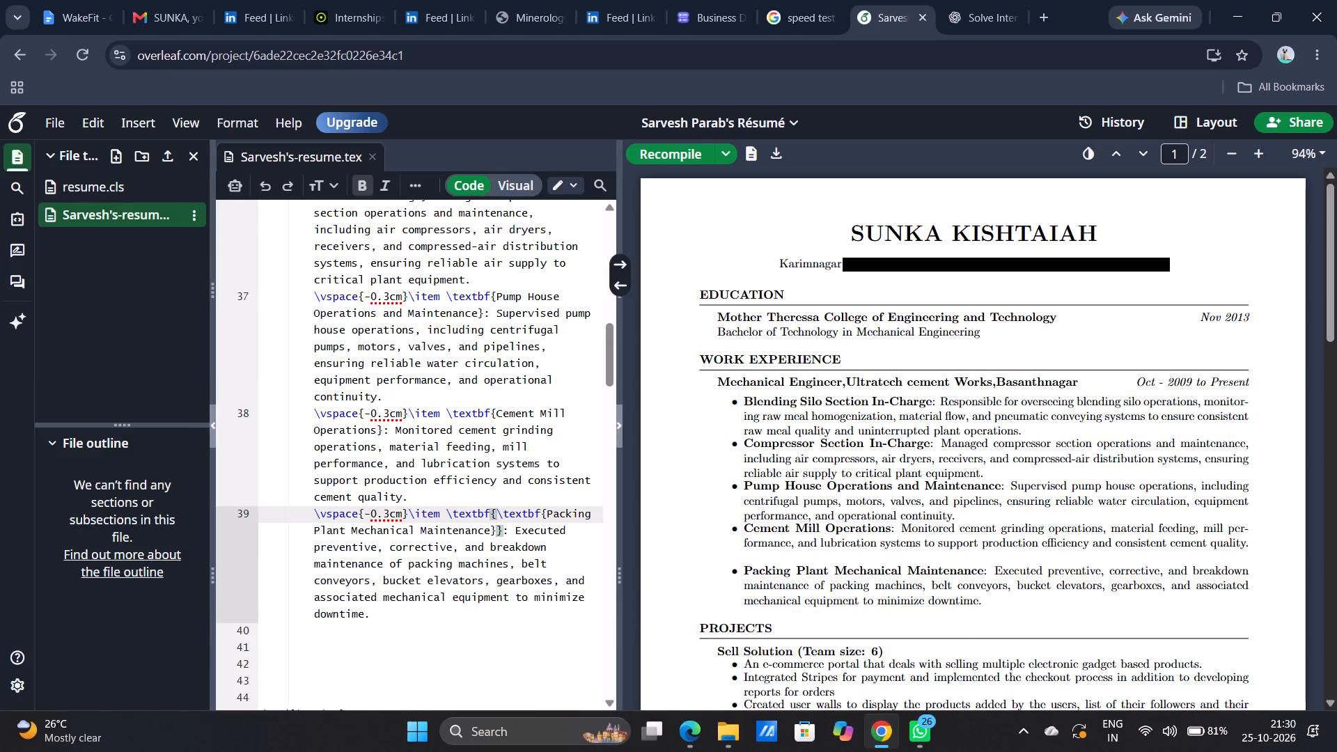
{"action": "left_click_drag", "start_coordinate": [492, 529], "coordinate": [506, 520]}
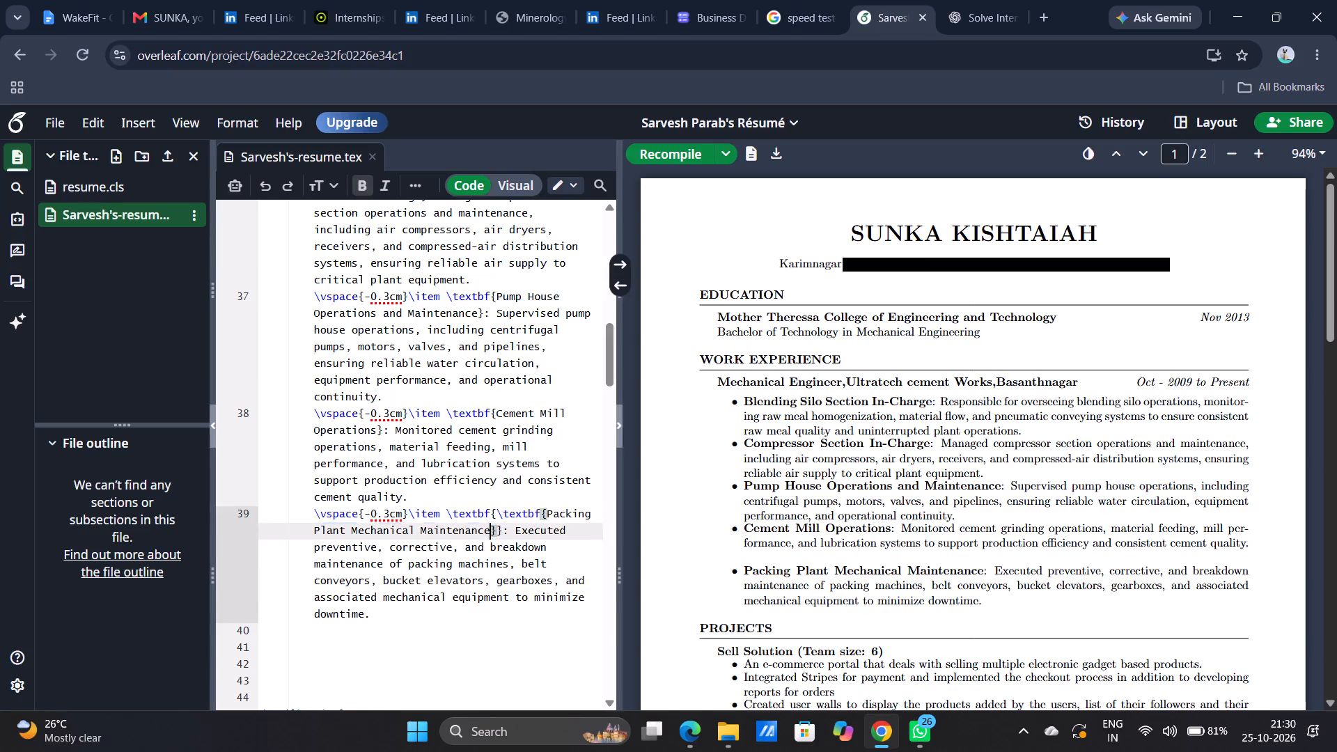
{"action": "left_click_drag", "start_coordinate": [506, 520], "coordinate": [552, 512]}
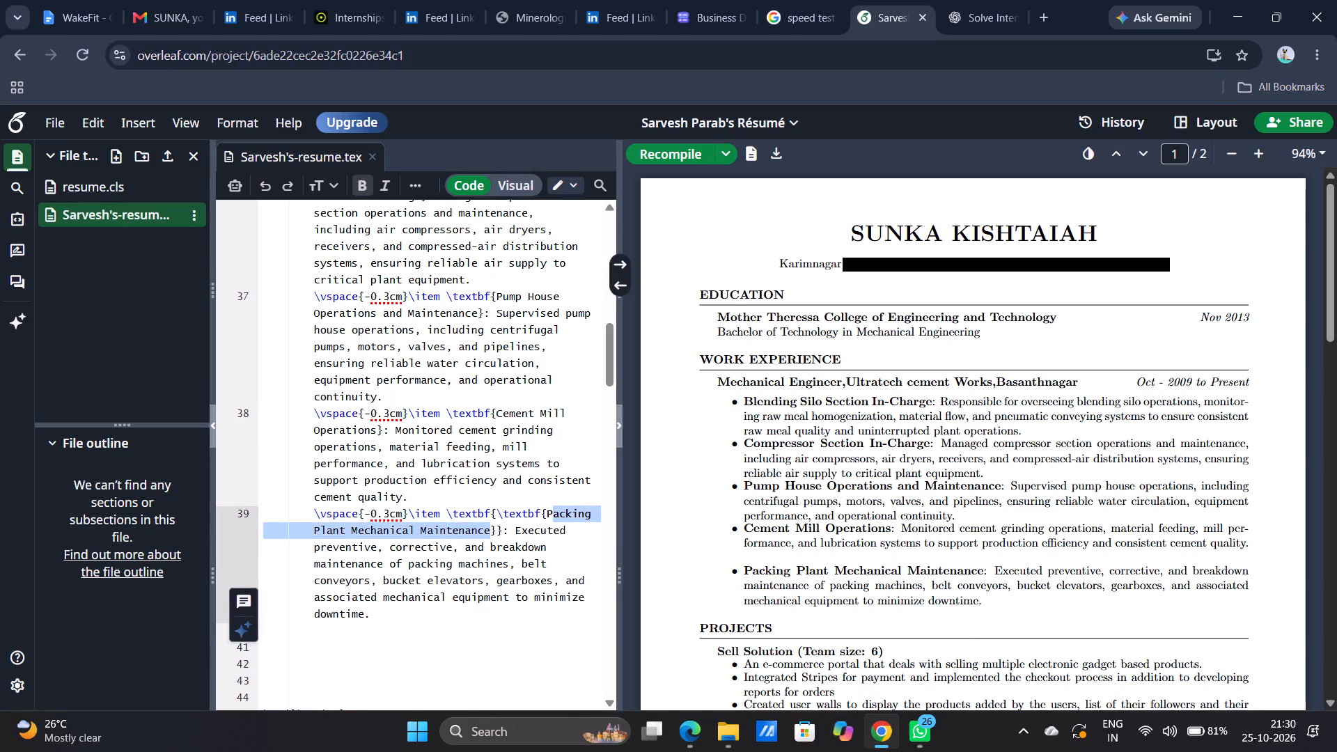
{"action": "left_click", "coordinate": [367, 620]}
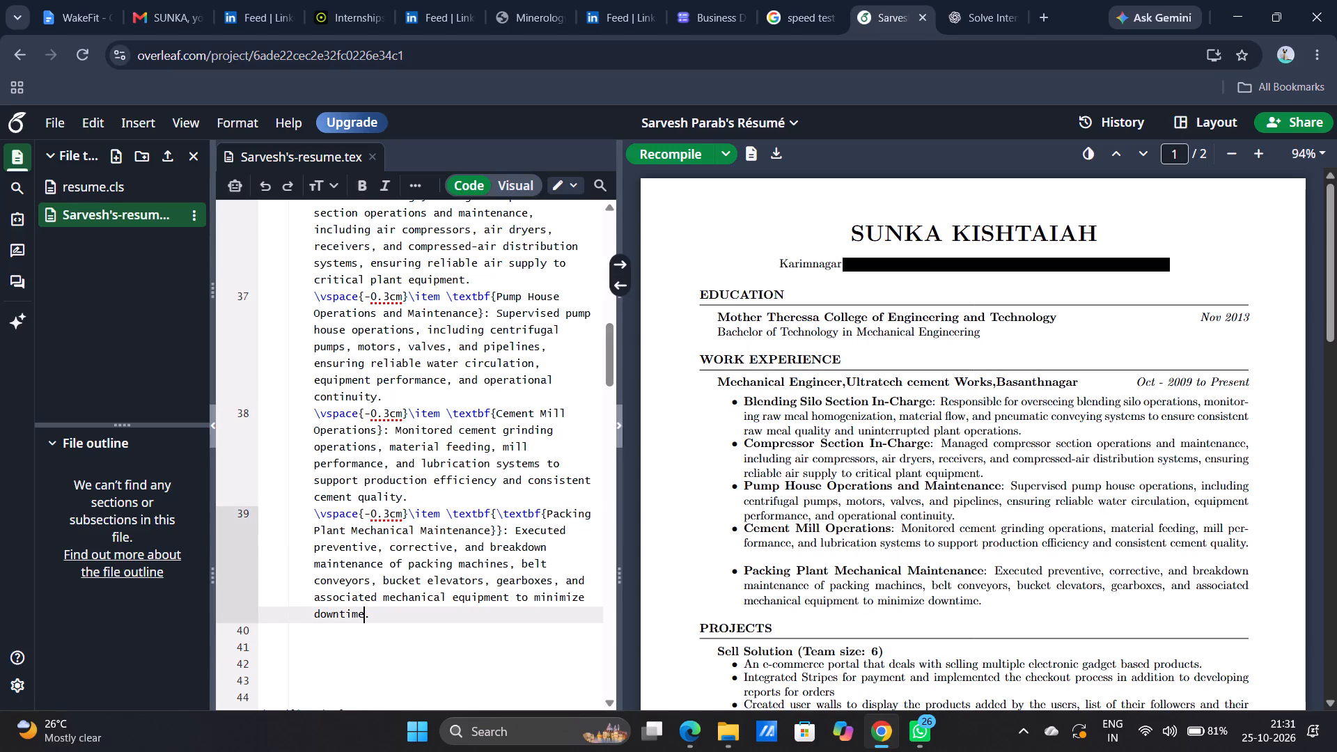
{"action": "left_click_drag", "start_coordinate": [315, 413], "coordinate": [452, 402]}
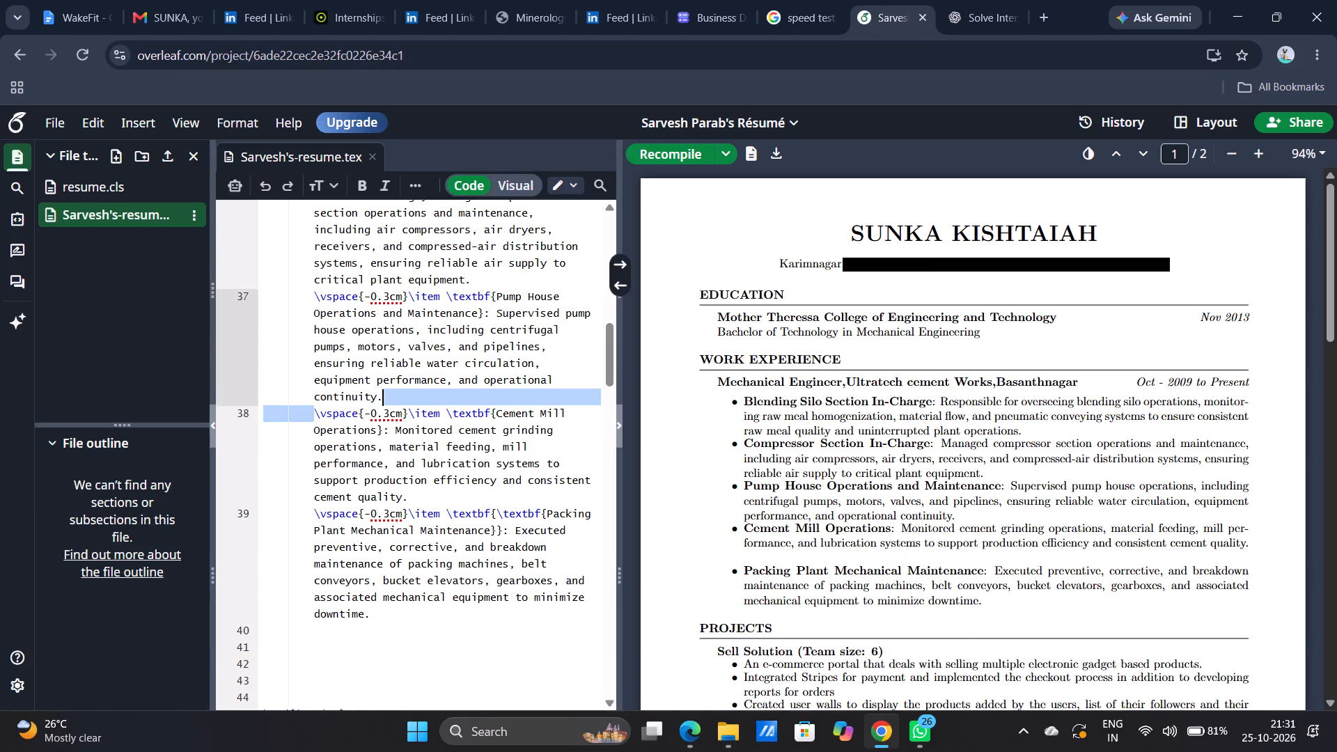
{"action": "left_click_drag", "start_coordinate": [452, 402], "coordinate": [487, 416]}
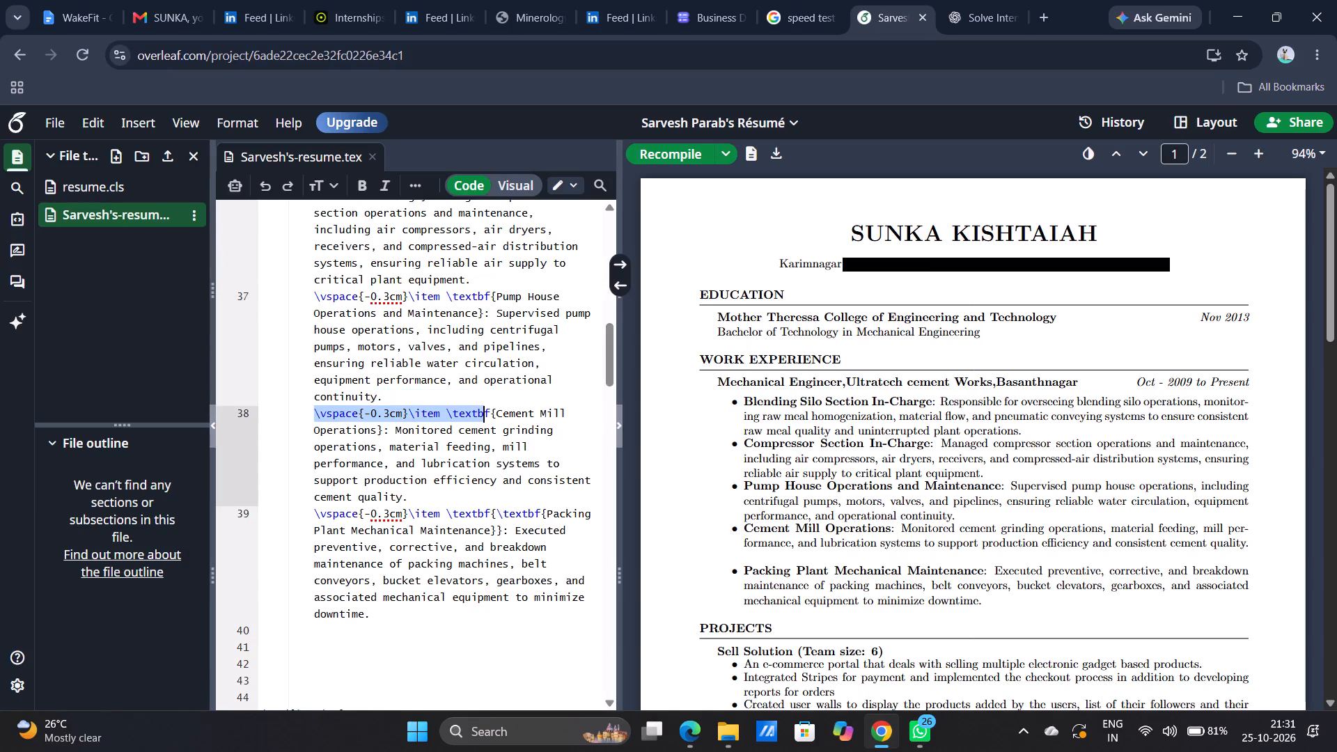
{"action": "left_click_drag", "start_coordinate": [487, 416], "coordinate": [493, 416]}
{"action": "left_click_drag", "start_coordinate": [493, 416], "coordinate": [487, 416]}
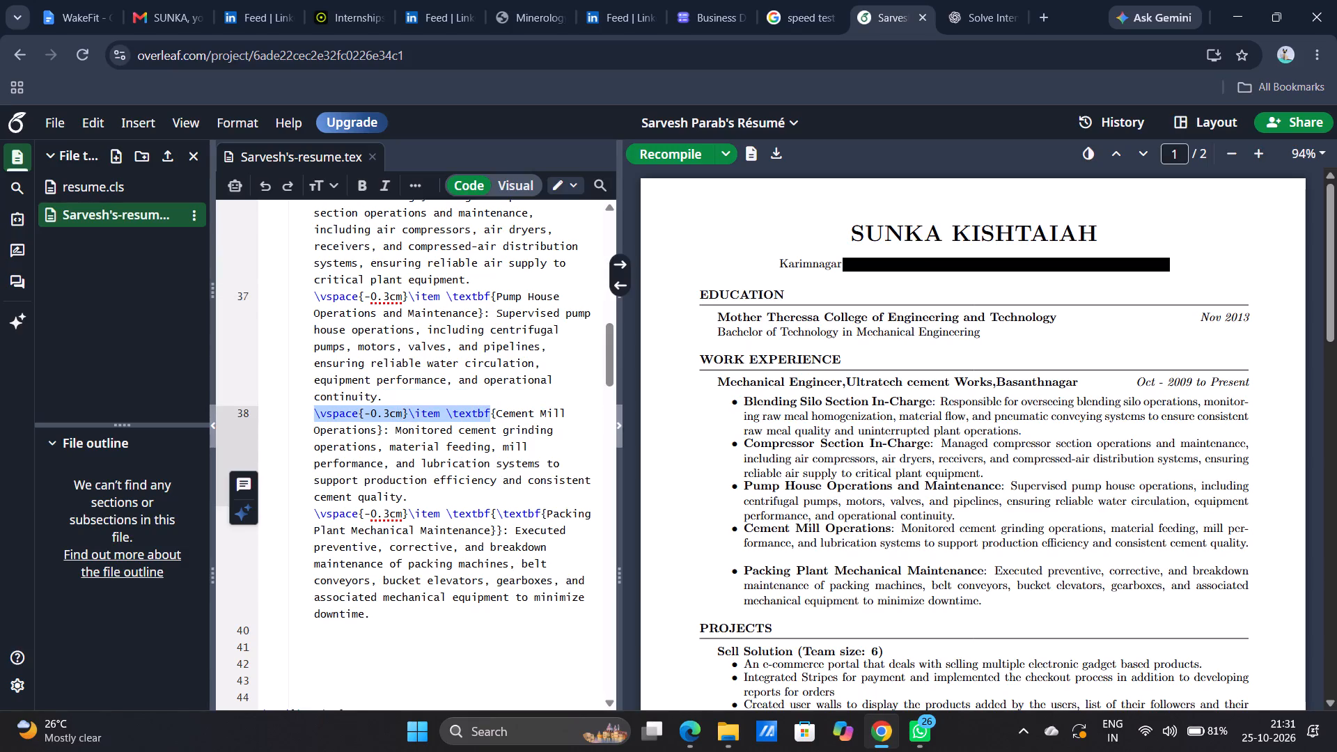
{"action": "key", "text": "ctrl+c"}
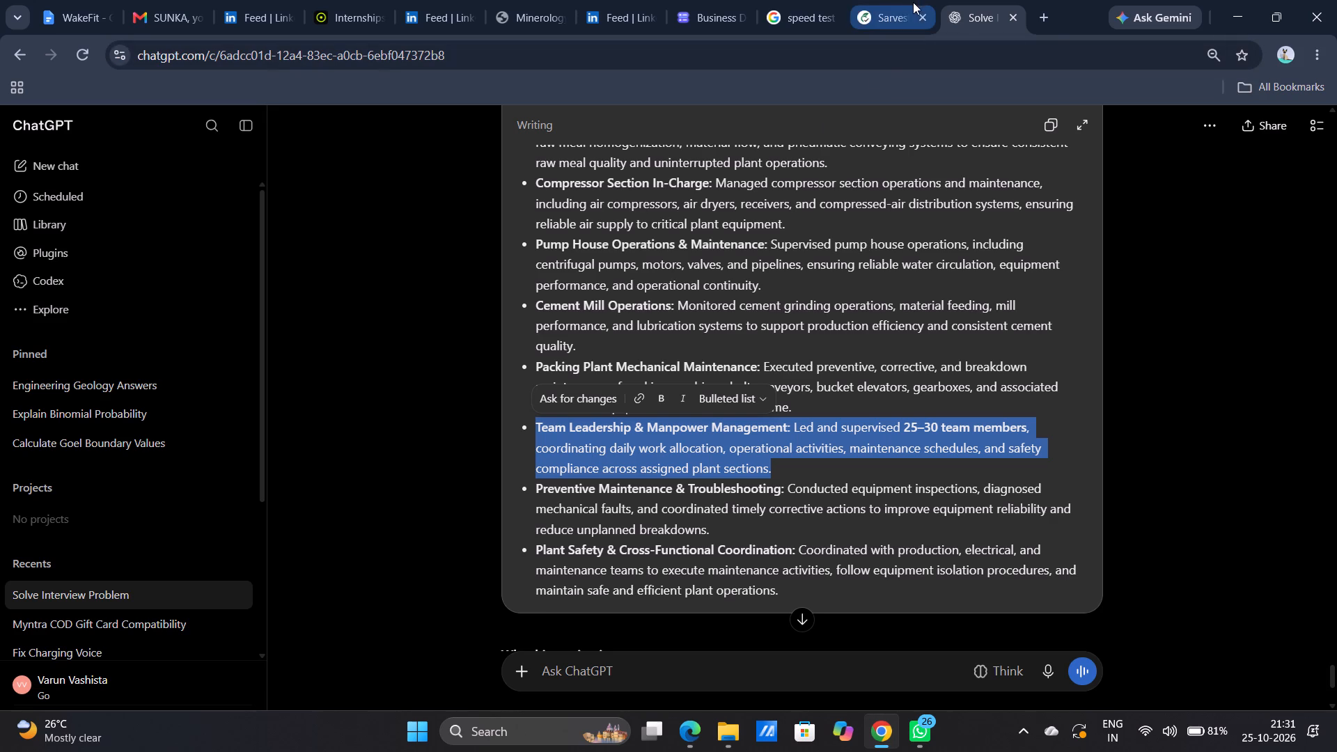
{"action": "left_click", "coordinate": [893, 6]}
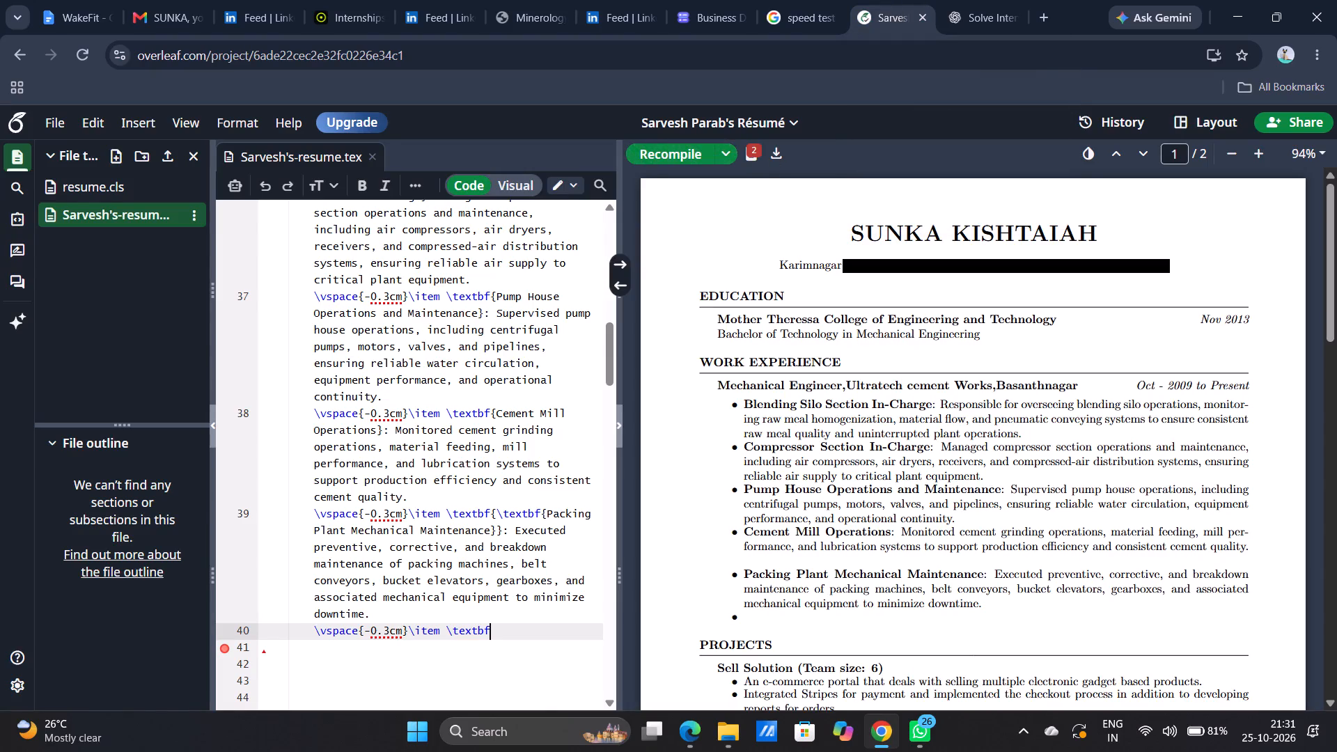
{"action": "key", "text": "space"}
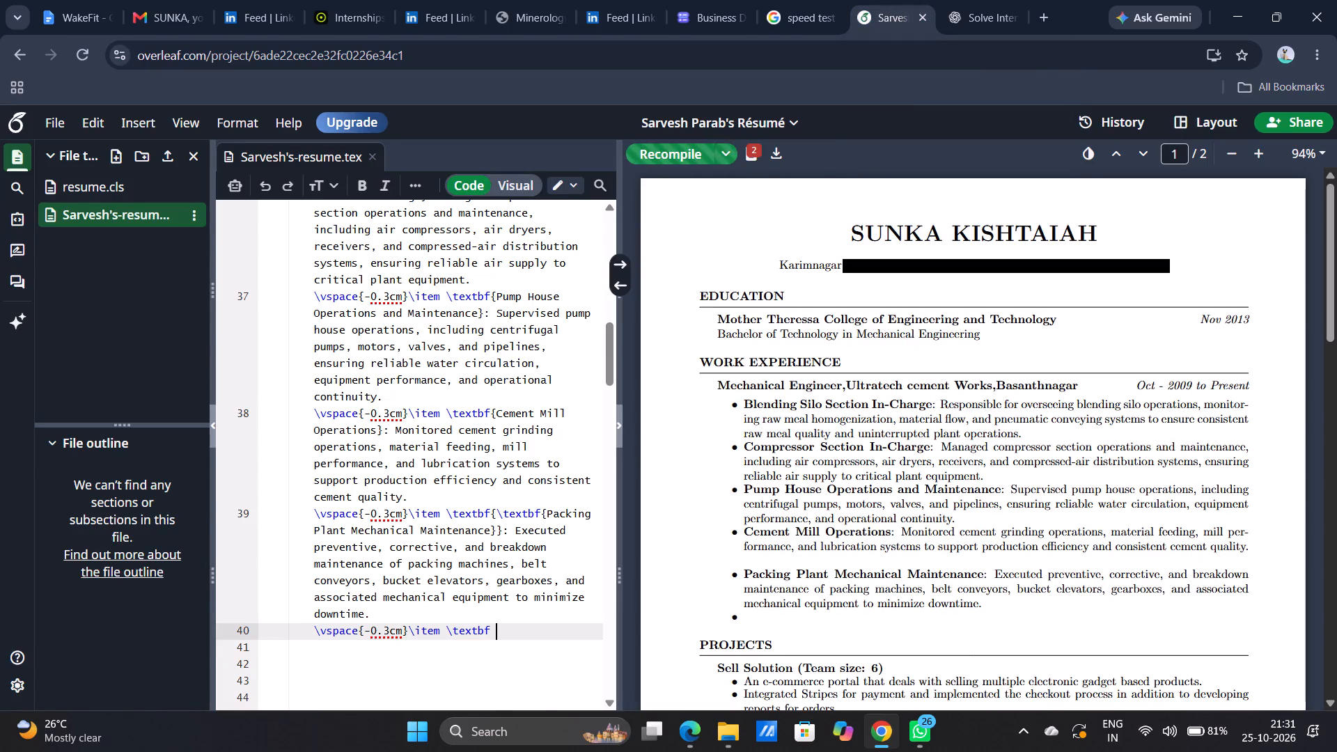
{"action": "key", "text": "ctrl+v"}
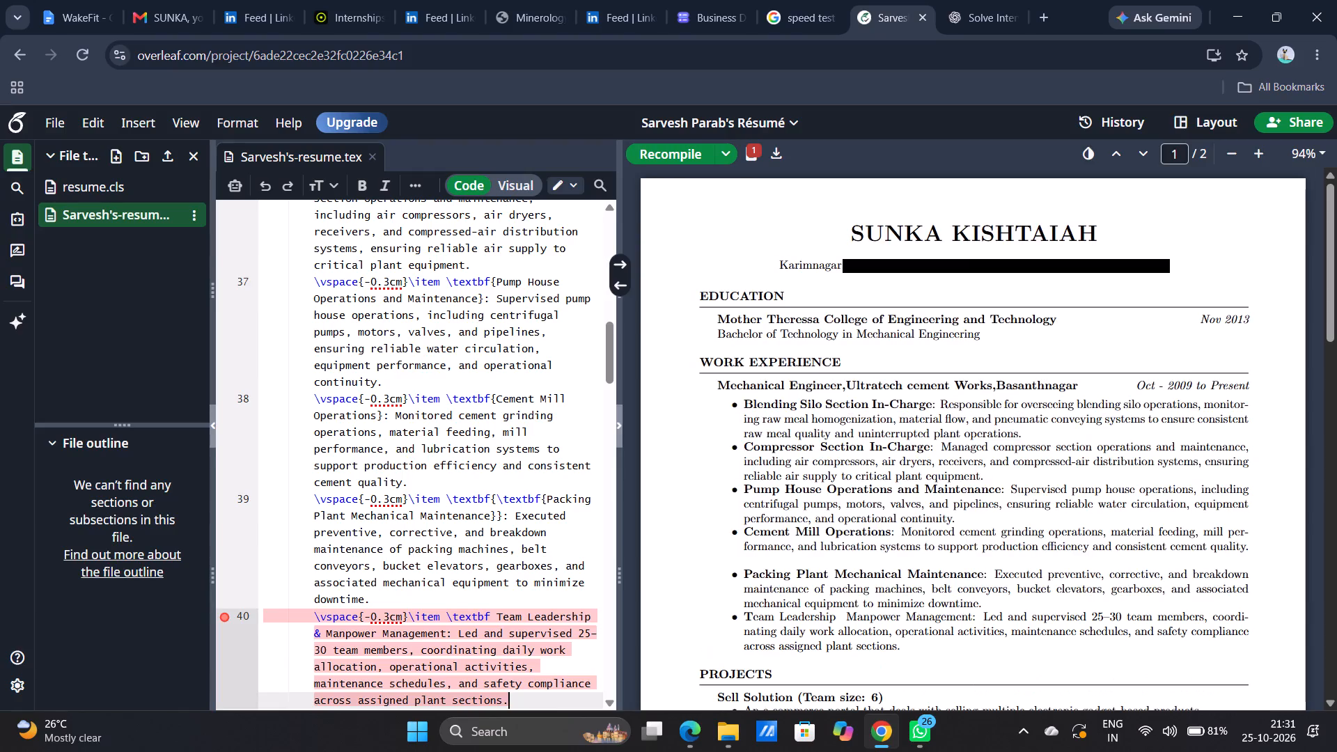
Replace the ampersand in the "Team Leadership & Manpower Management" lead-in with "and".
{"action": "scroll", "coordinate": [471, 527], "scroll_direction": "down", "scroll_amount": 1}
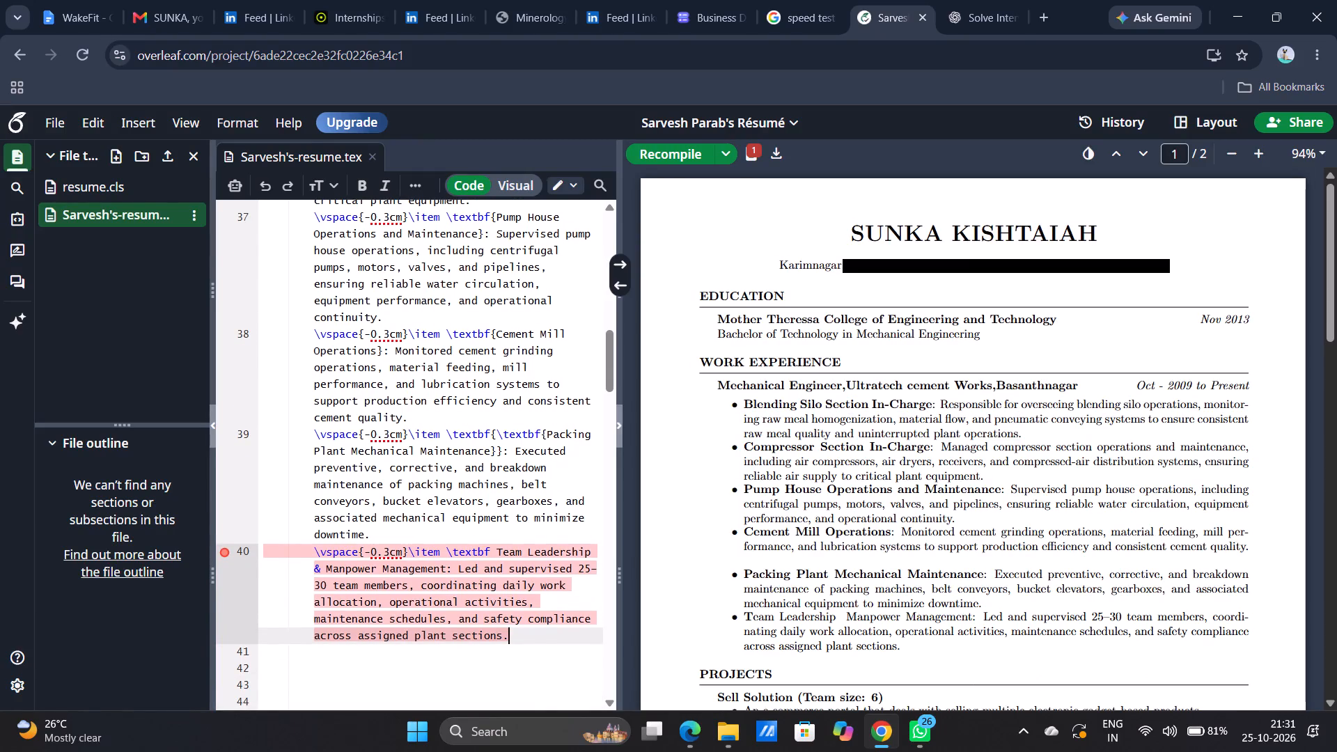
{"action": "left_click", "coordinate": [320, 563]}
{"action": "key", "text": "BackSpace"}
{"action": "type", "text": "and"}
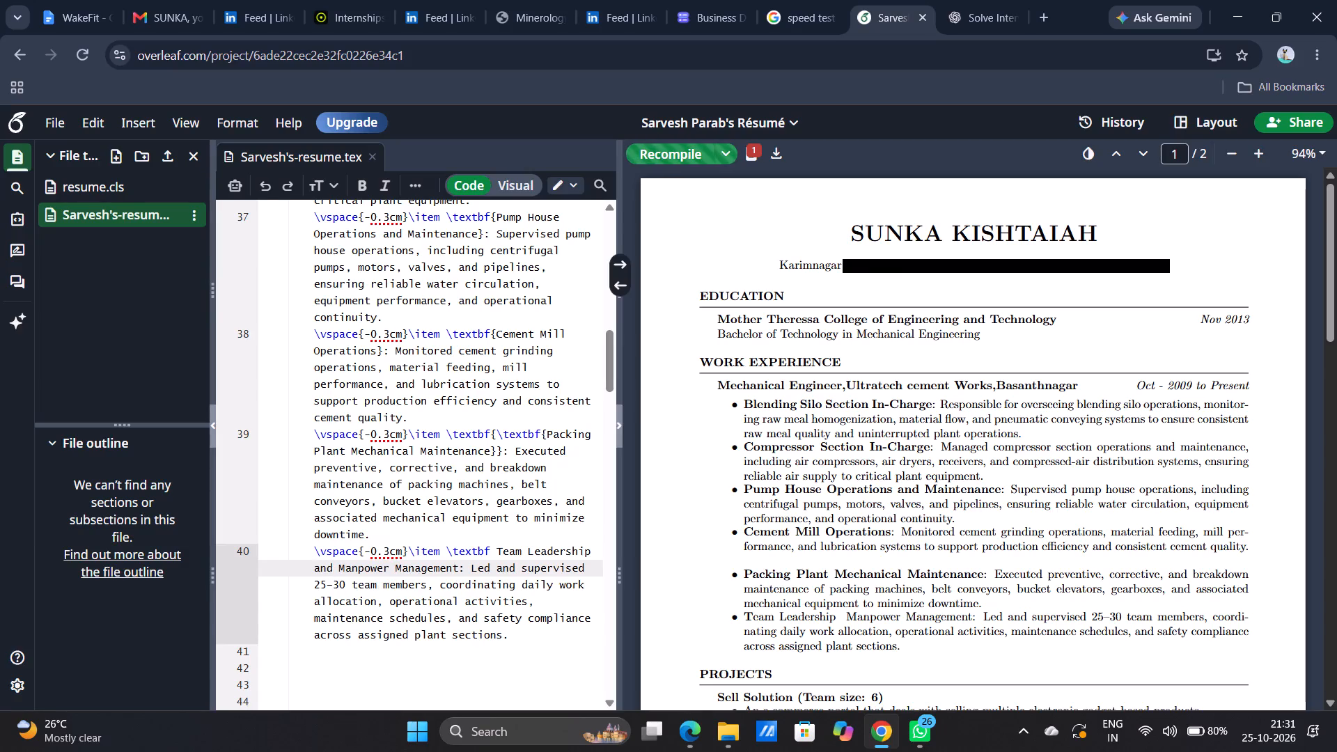
Apply bold formatting to the lead-in "Team Leadership and Manpower Management".
{"action": "left_click_drag", "start_coordinate": [458, 572], "coordinate": [501, 549]}
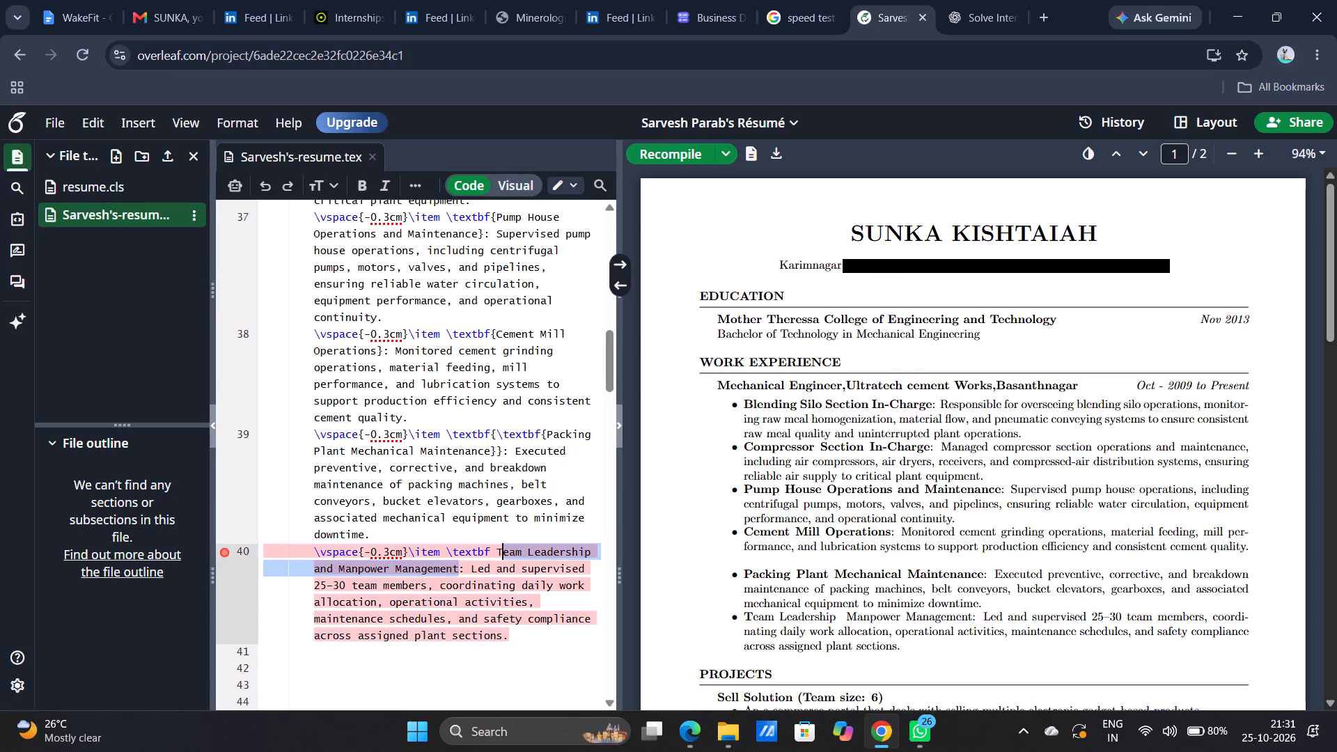
{"action": "left_click_drag", "start_coordinate": [501, 549], "coordinate": [497, 549]}
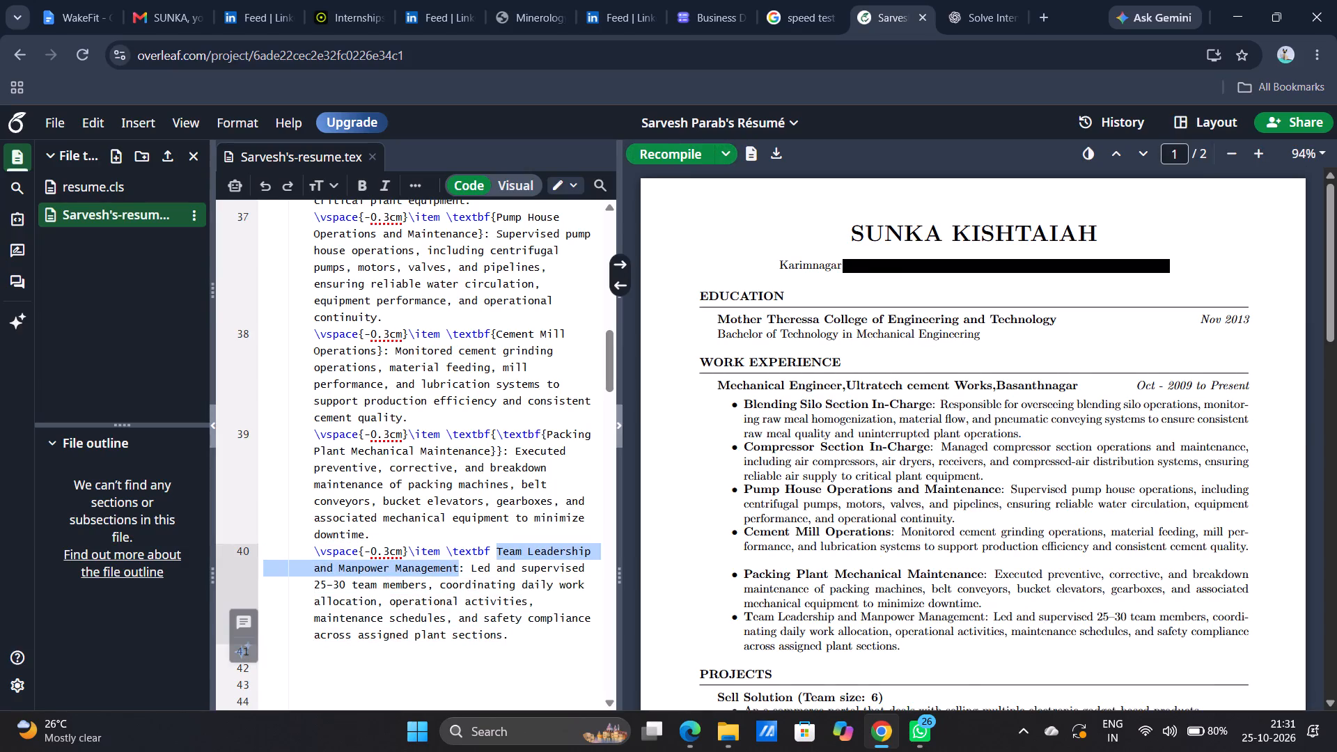
{"action": "key", "text": "ctrl+b"}
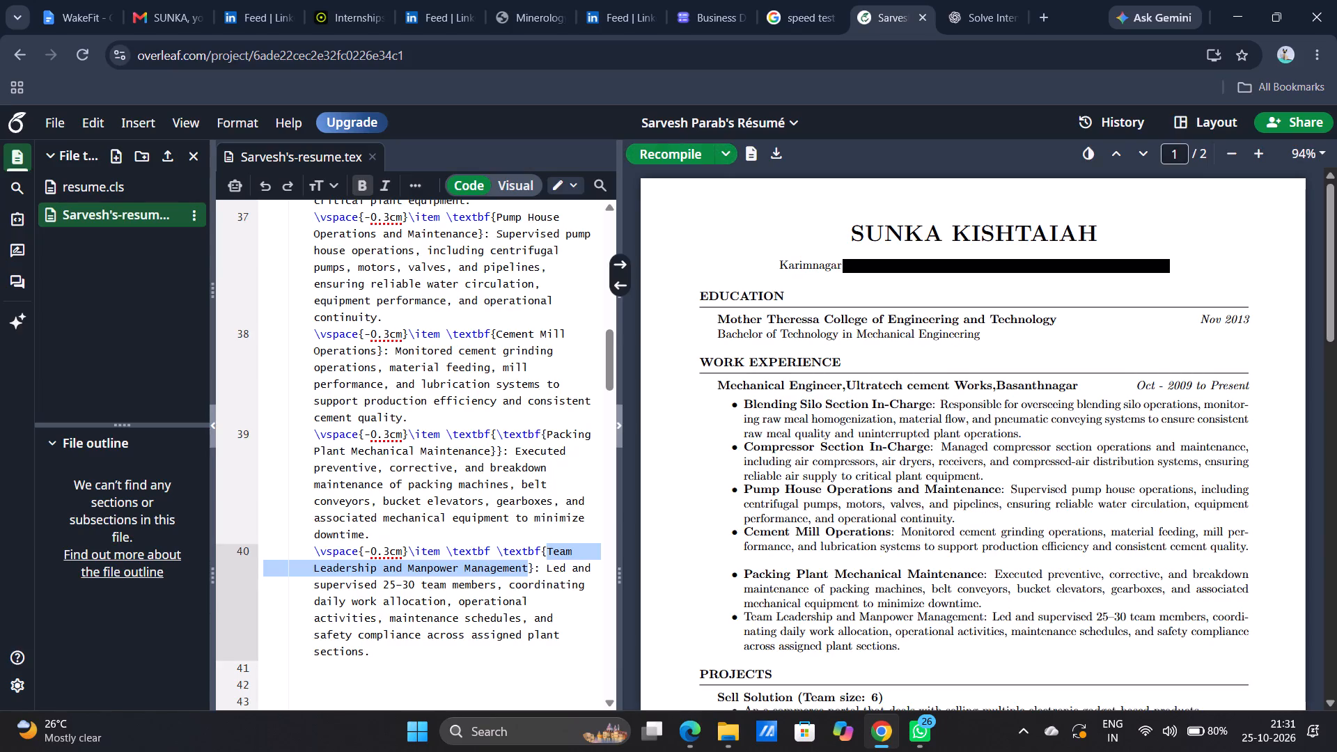
Delete the redundant first \textbf from the Team Leadership item, keeping one space between \item and the remaining \textbf.
{"action": "left_click", "coordinate": [493, 548]}
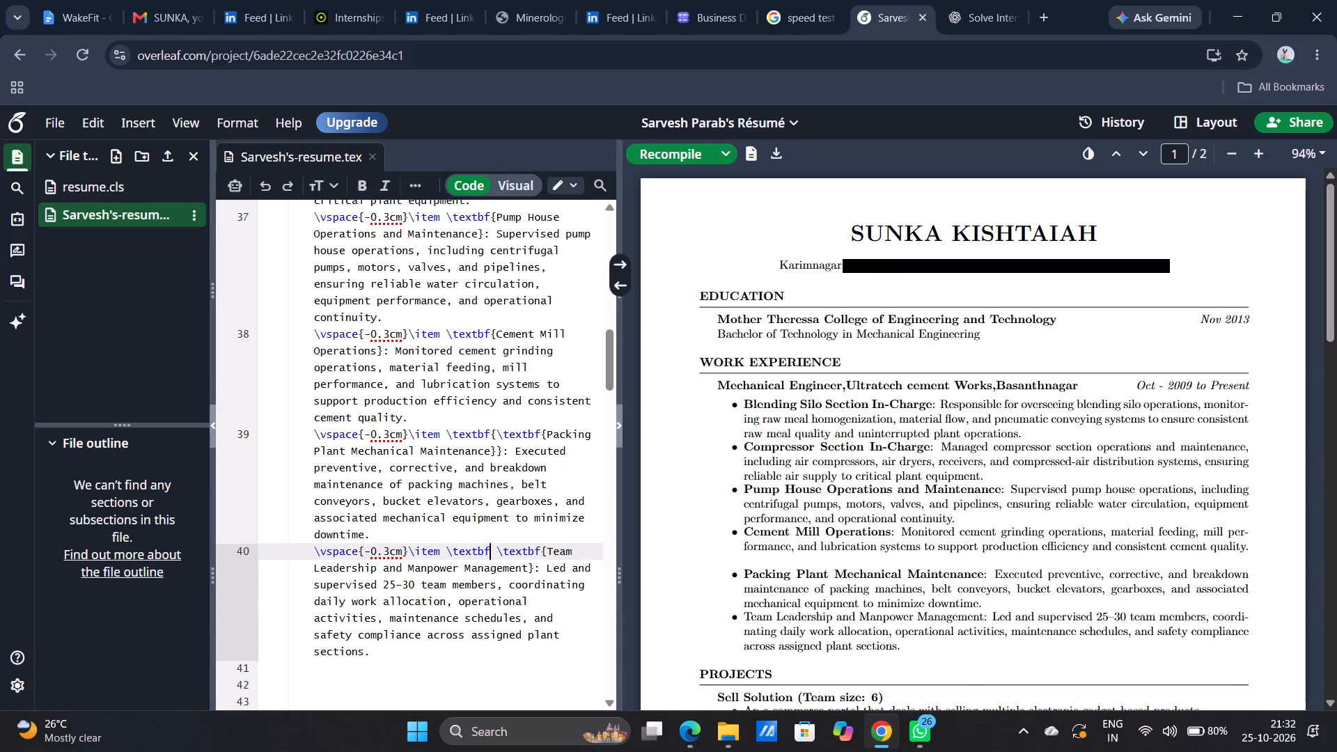
{"action": "key", "text": "BackSpace"}
{"action": "key", "text": "BackSpace"}
{"action": "key", "text": "BackSpace"}
{"action": "key", "text": "BackSpace"}
{"action": "key", "text": "BackSpace"}
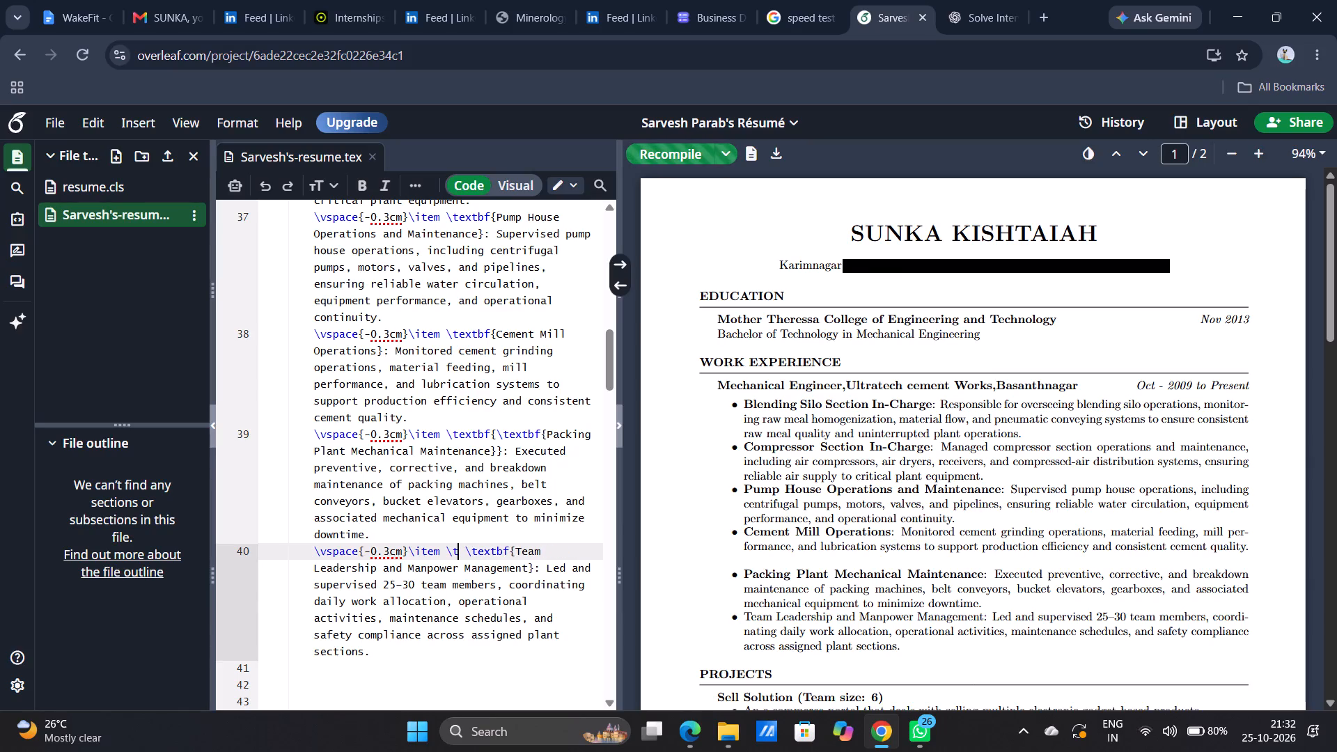
{"action": "key", "text": "BackSpace"}
{"action": "key", "text": "BackSpace"}
{"action": "key", "text": "BackSpace"}
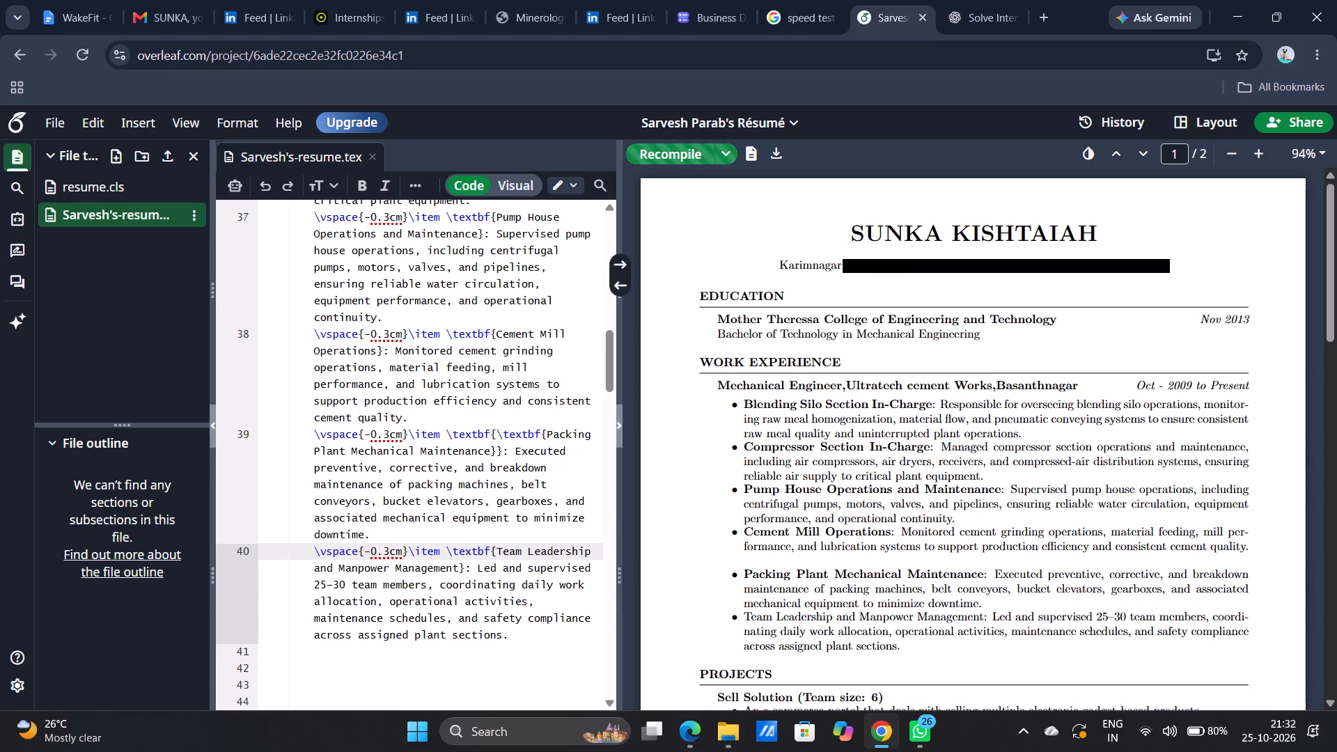
{"action": "key", "text": "Right"}
{"action": "key", "text": "BackSpace"}
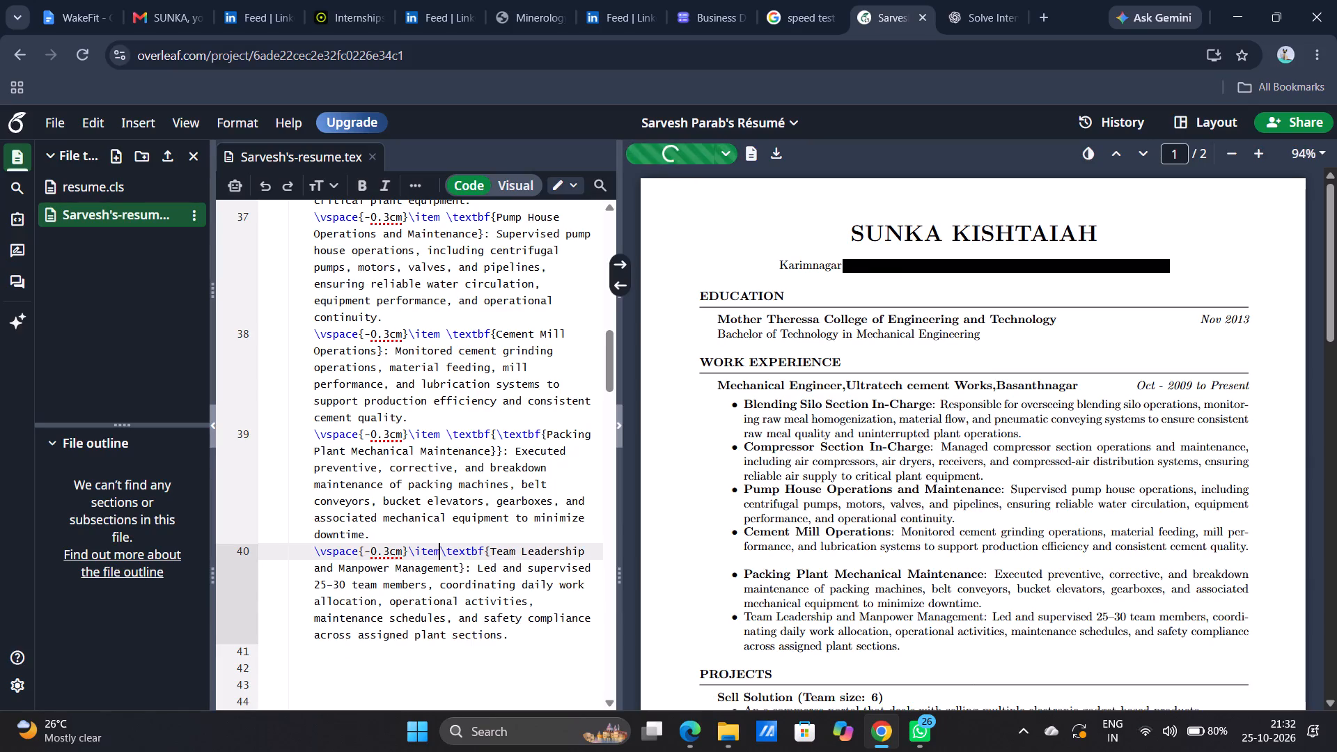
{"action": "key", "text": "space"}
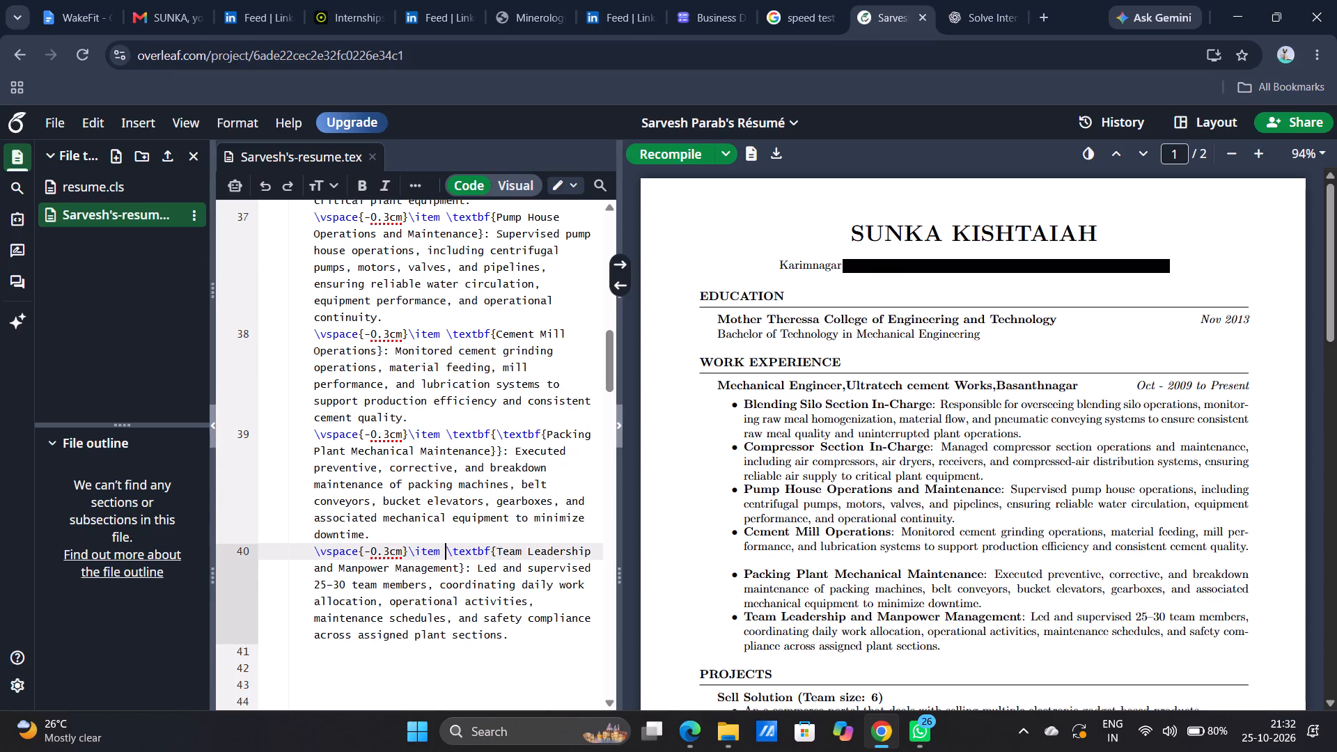
Remove the redundant outer \textbf from the Packing Plant item, leaving \item and a space before the opening brace.
{"action": "left_click", "coordinate": [490, 430]}
{"action": "key", "text": "BackSpace"}
{"action": "key", "text": "BackSpace"}
{"action": "key", "text": "BackSpace"}
{"action": "key", "text": "BackSpace"}
{"action": "key", "text": "BackSpace"}
{"action": "key", "text": "BackSpace"}
{"action": "key", "text": "BackSpace"}
{"action": "key", "text": "BackSpace"}
{"action": "key", "text": "BackSpace"}
{"action": "key", "text": "BackSpace"}
{"action": "key", "text": "BackSpace"}
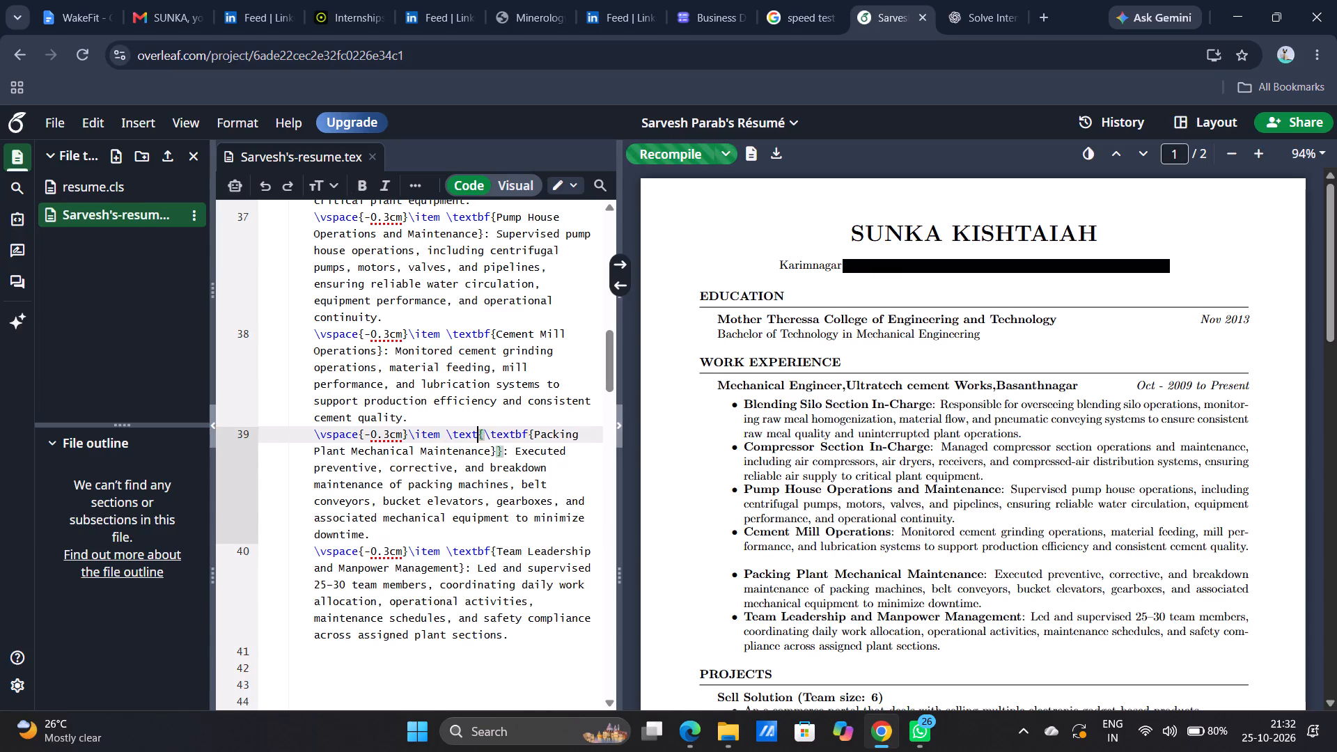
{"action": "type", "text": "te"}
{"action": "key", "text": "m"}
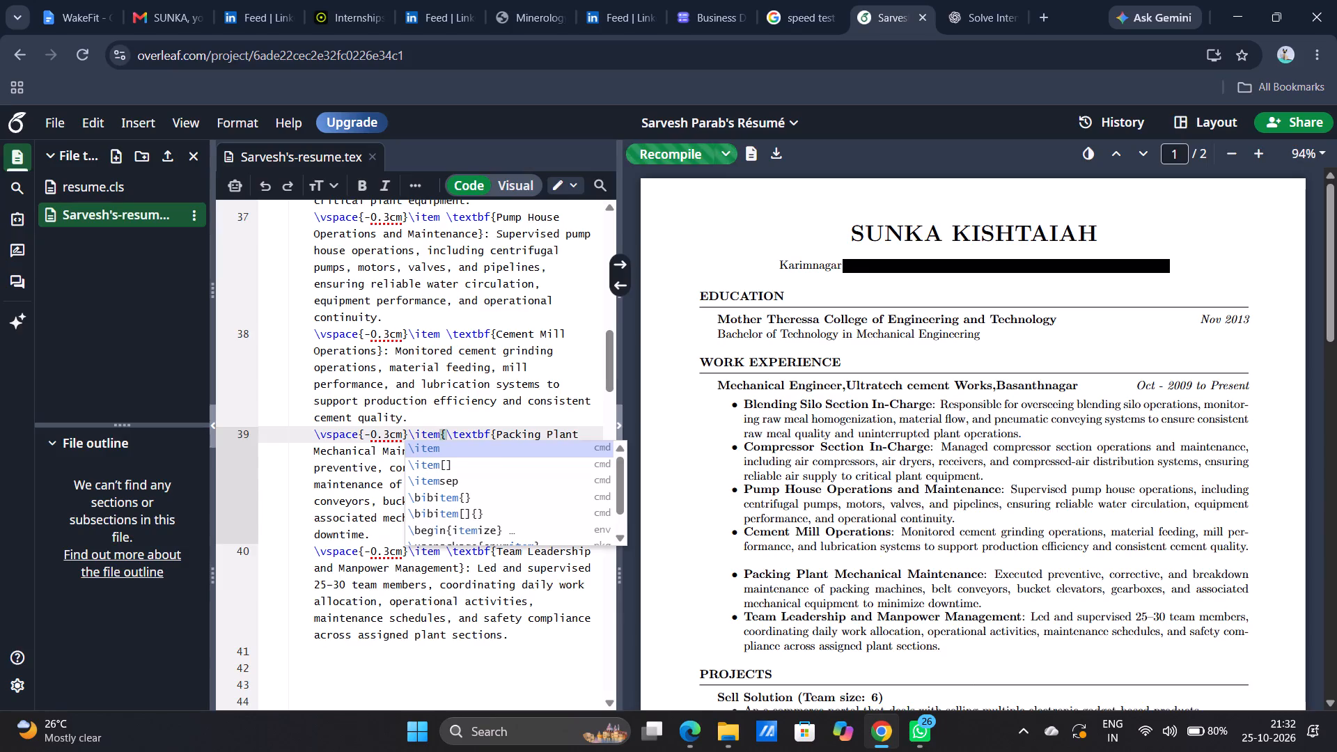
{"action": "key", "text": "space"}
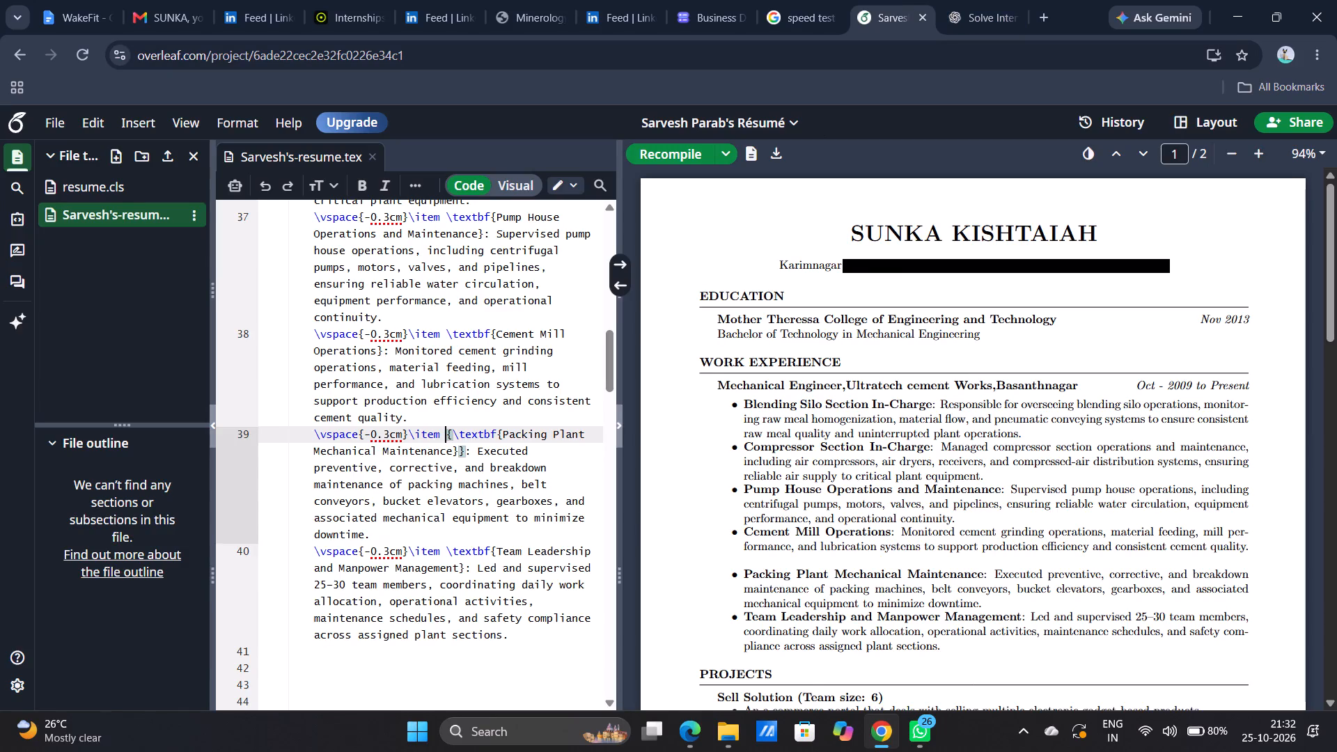
{"action": "left_click_drag", "start_coordinate": [316, 554], "coordinate": [478, 549]}
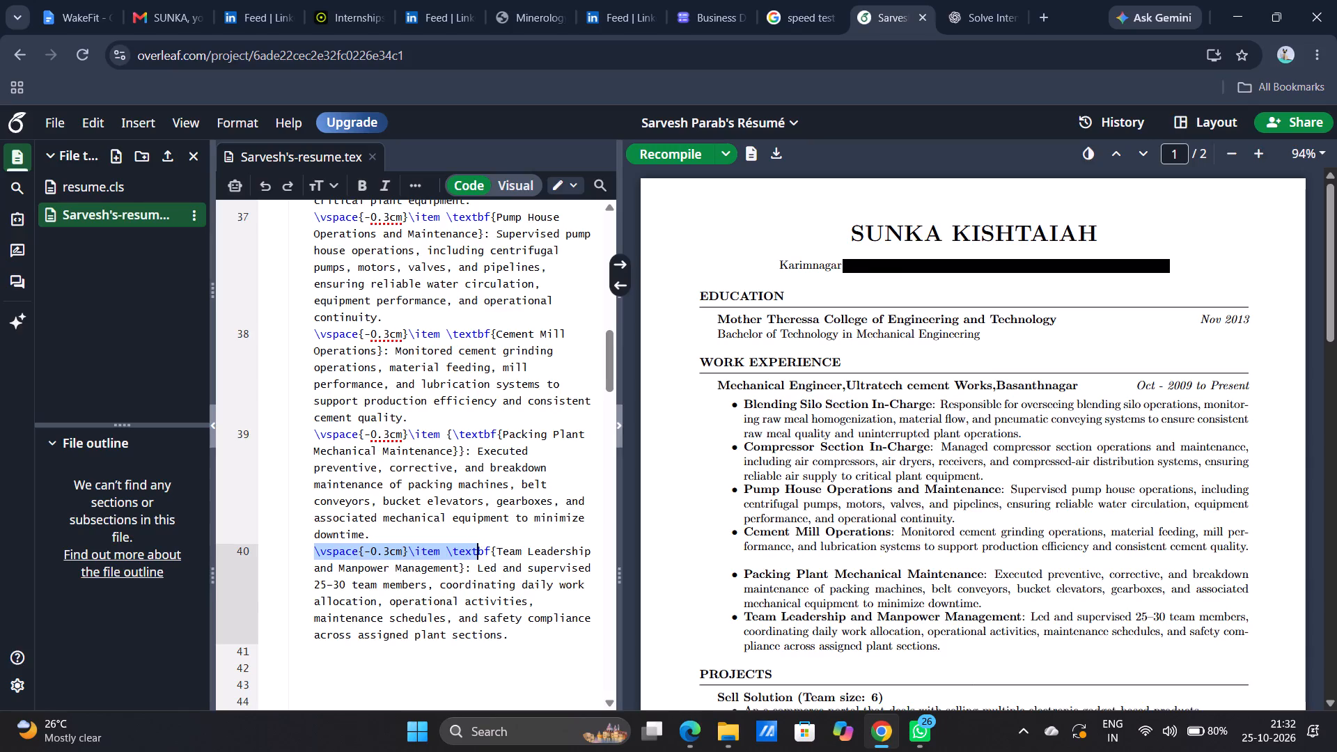
{"action": "left_click_drag", "start_coordinate": [478, 549], "coordinate": [492, 549]}
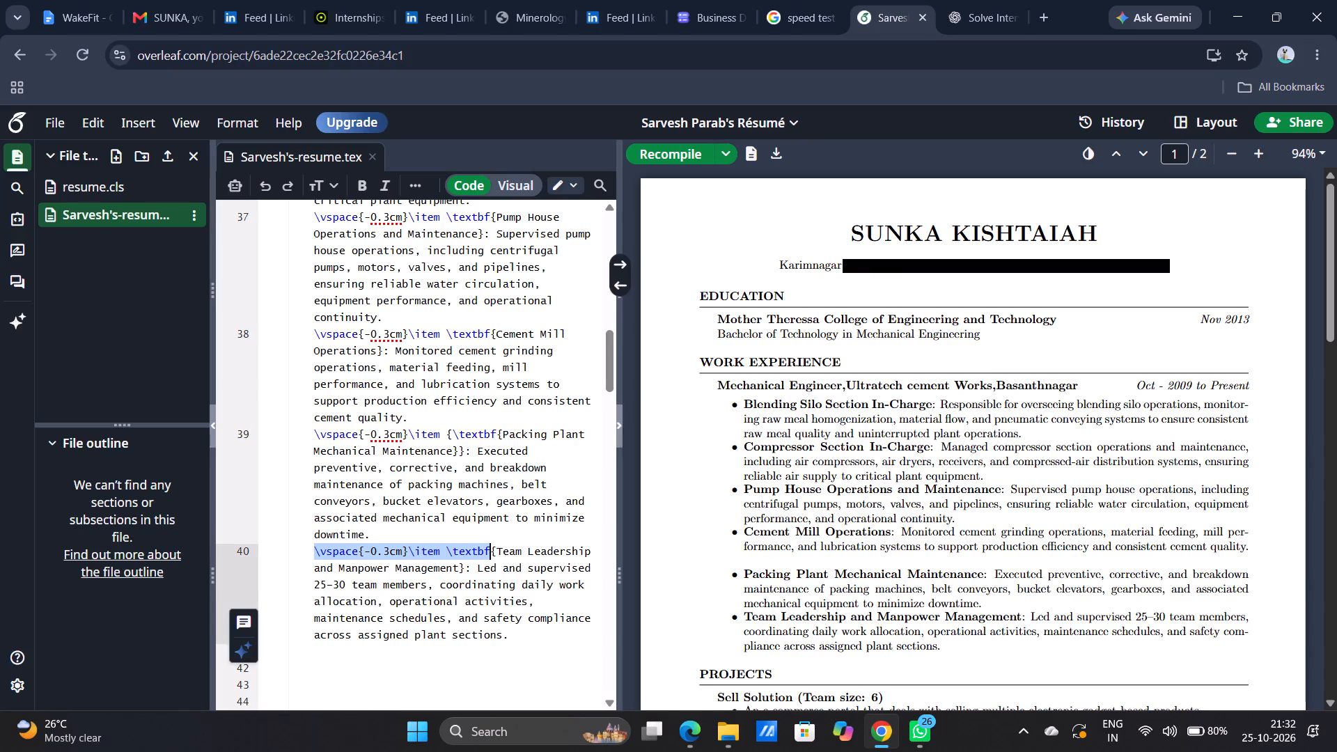
{"action": "left_click", "coordinate": [442, 553]}
{"action": "left_click", "coordinate": [439, 552]}
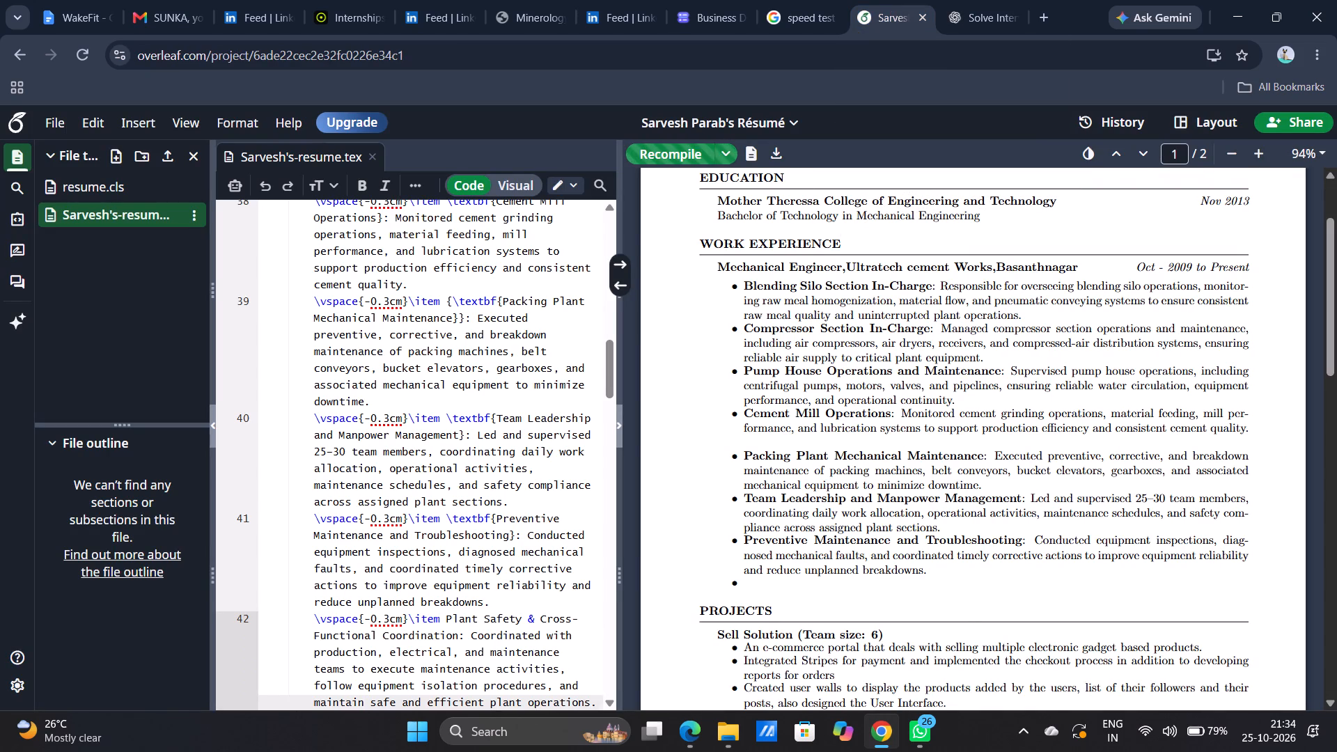
Apply bold formatting to the lead-in "Plant Safety & Cross-Functional Coordination" and check it in the preview.
{"action": "left_click_drag", "start_coordinate": [447, 611], "coordinate": [448, 618]}
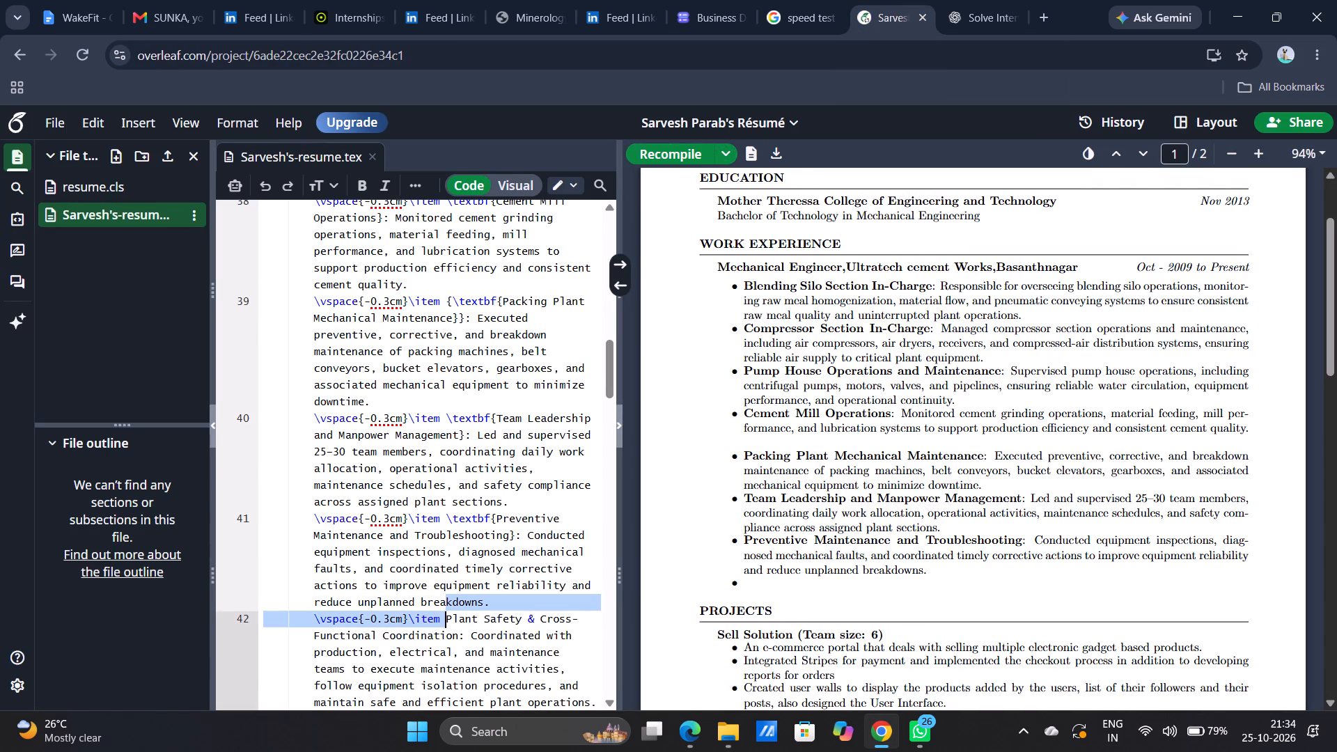
{"action": "left_click_drag", "start_coordinate": [448, 618], "coordinate": [452, 627]}
{"action": "left_click", "coordinate": [451, 627]}
{"action": "left_click", "coordinate": [444, 622]}
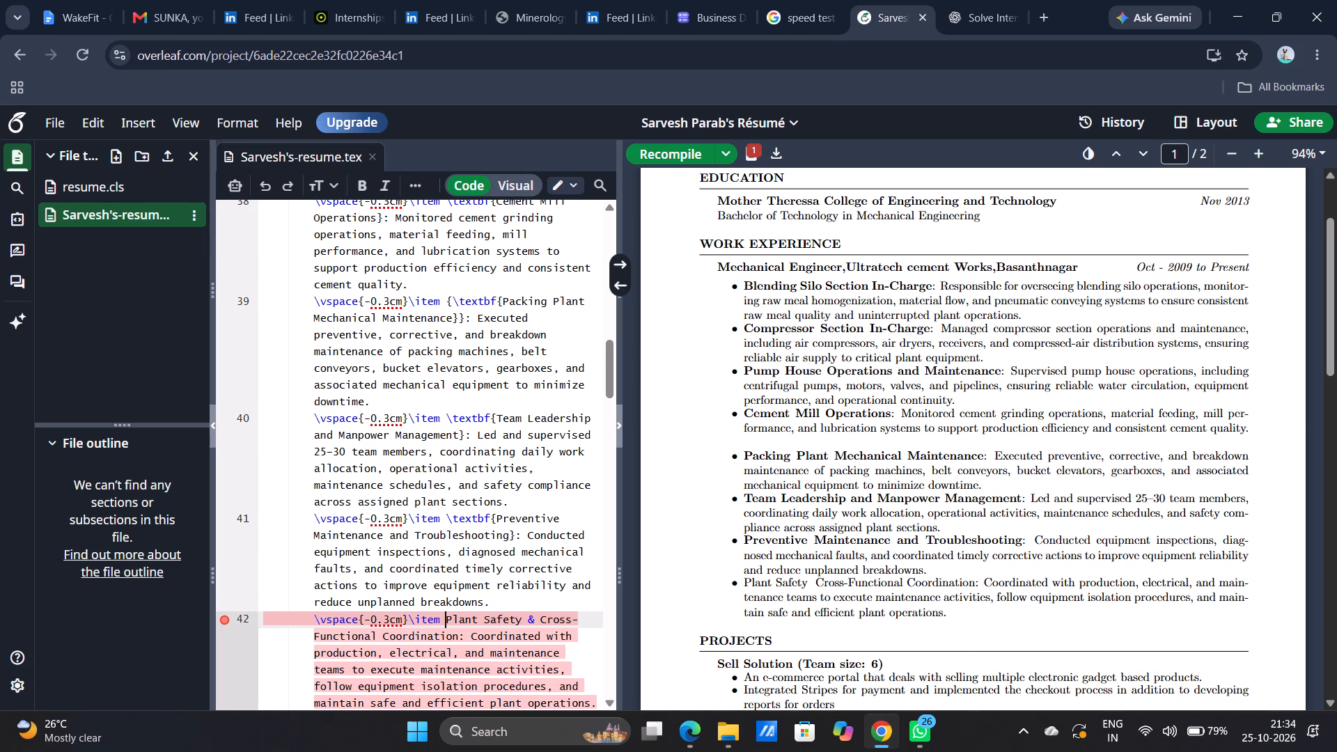
{"action": "left_click", "coordinate": [444, 622]}
{"action": "left_click_drag", "start_coordinate": [444, 622], "coordinate": [452, 640]}
{"action": "left_click", "coordinate": [452, 640]}
{"action": "left_click_drag", "start_coordinate": [459, 637], "coordinate": [450, 626]}
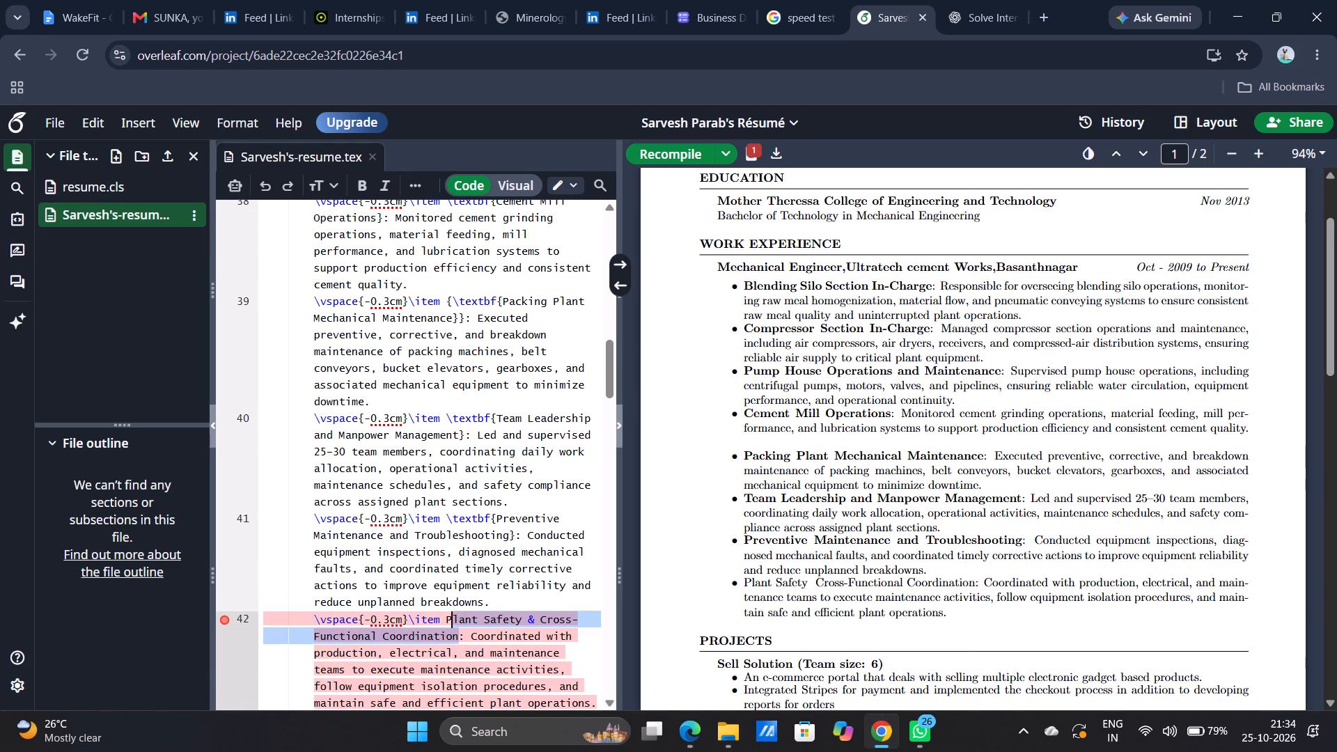
{"action": "left_click_drag", "start_coordinate": [450, 626], "coordinate": [446, 622]}
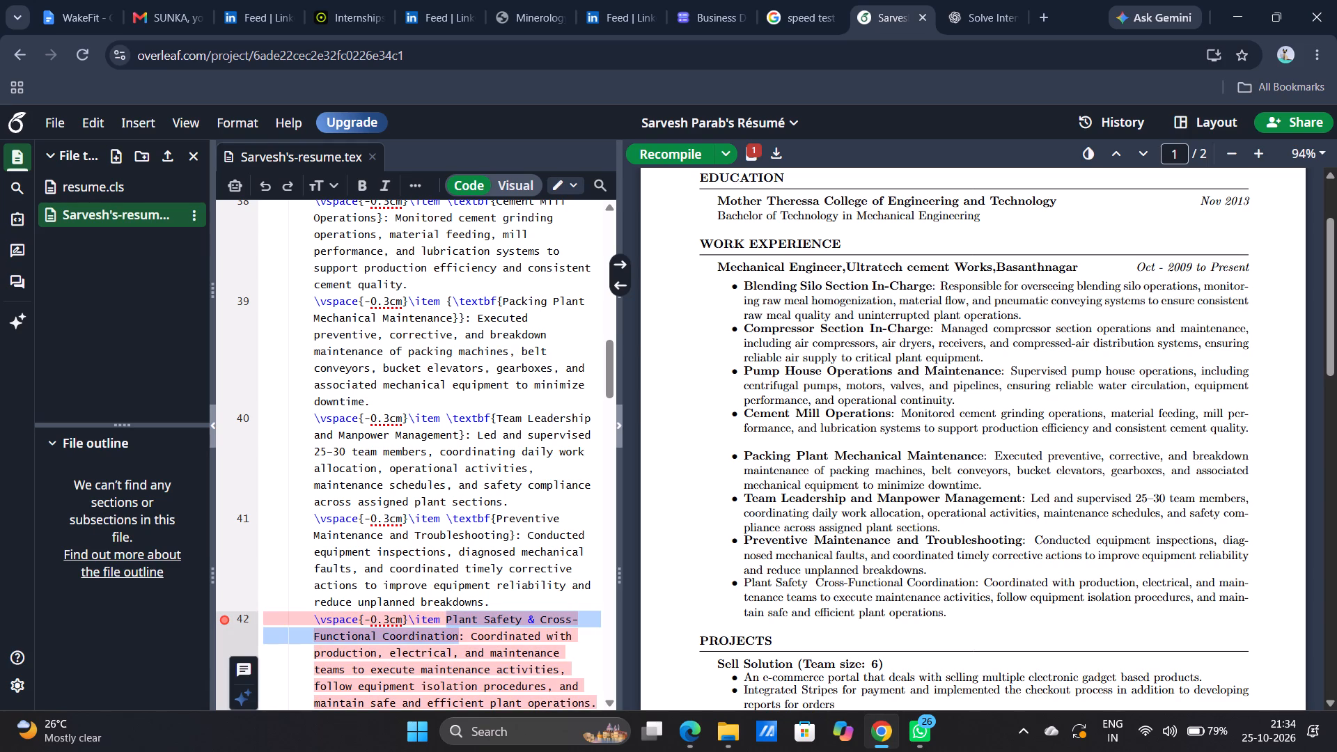
{"action": "key", "text": "ctrl+b"}
{"action": "scroll", "coordinate": [831, 571], "scroll_direction": "down", "scroll_amount": 1}
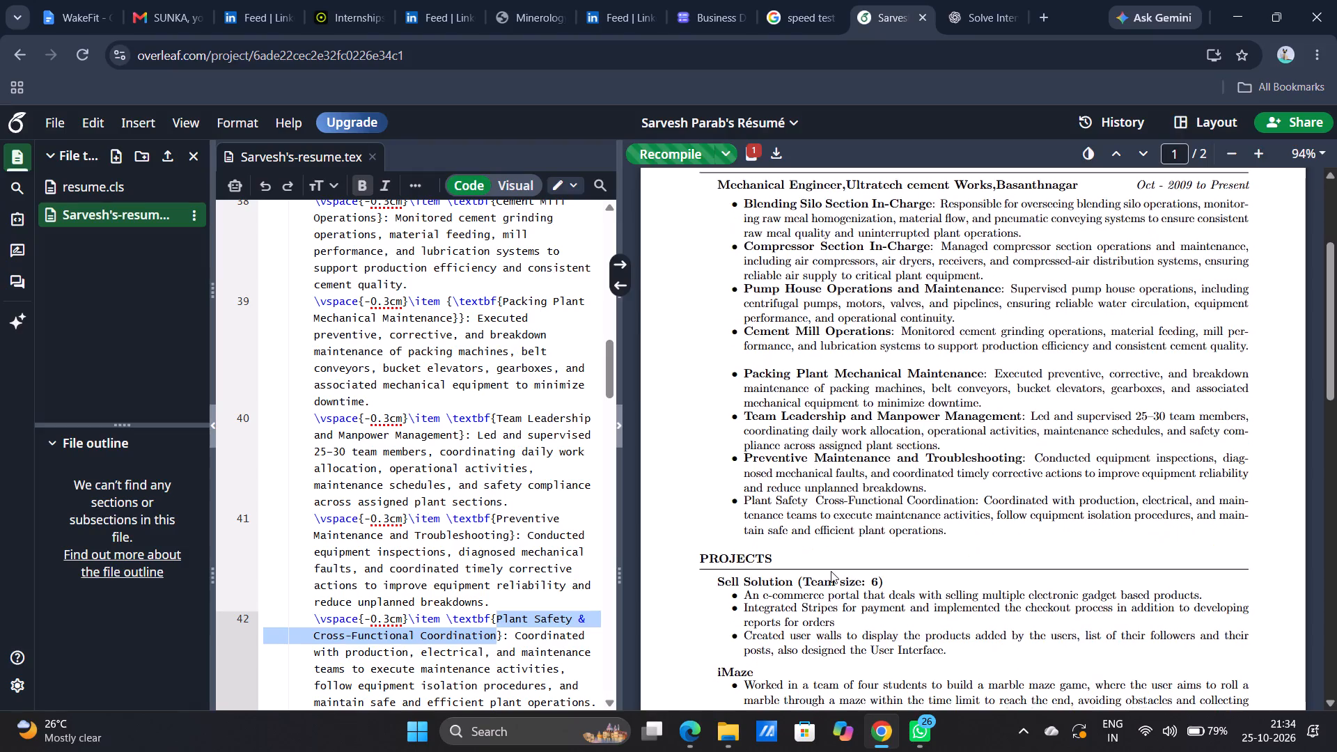
{"action": "scroll", "coordinate": [831, 571], "scroll_direction": "up", "scroll_amount": 2}
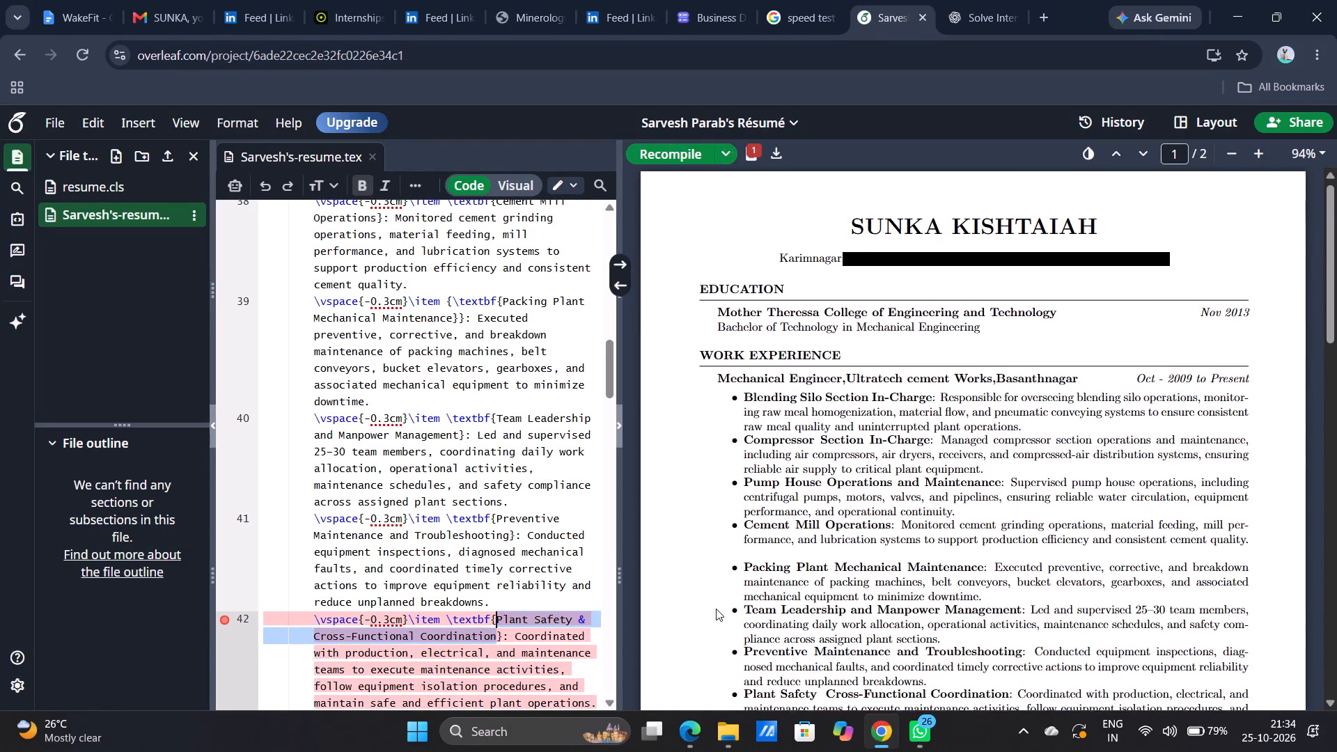
Replace the ampersand in the "Plant Safety & Cross-Functional Coordination" lead-in on line 42 with "and".
{"action": "left_click", "coordinate": [591, 614]}
{"action": "key", "text": "BackSpace"}
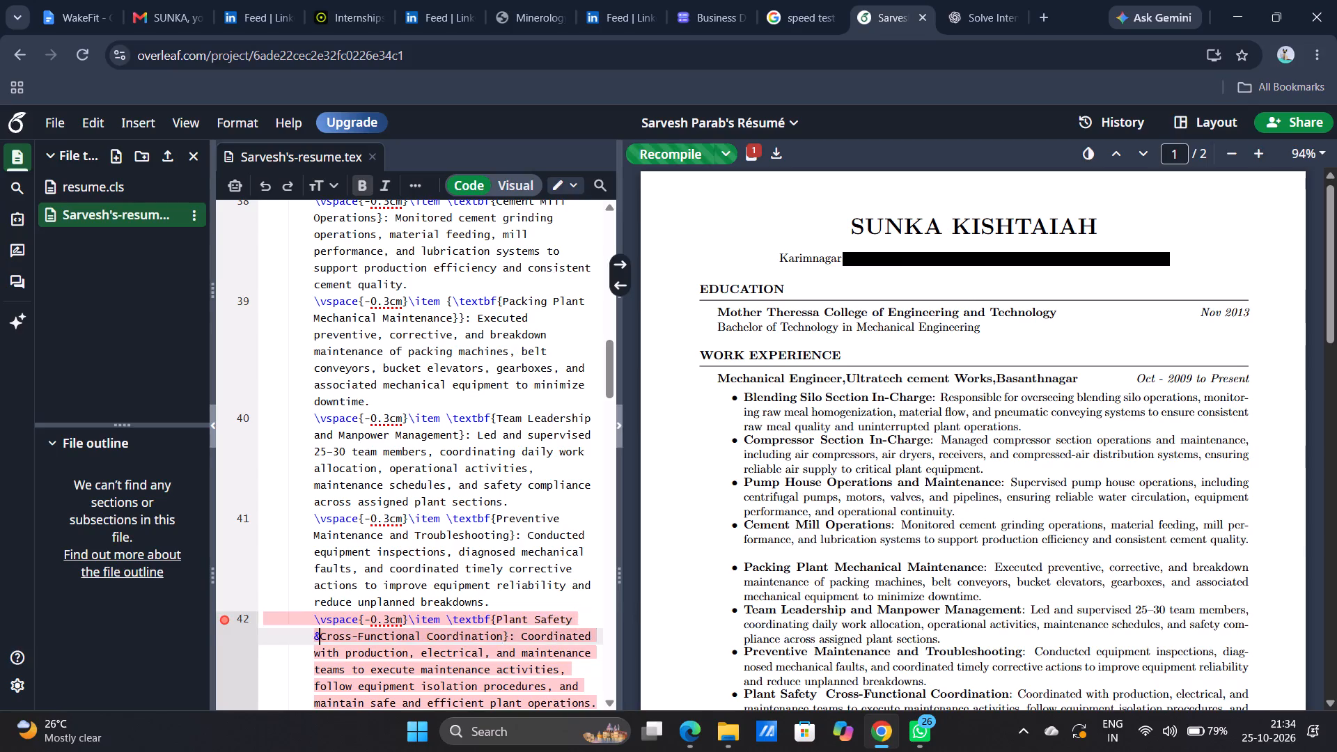
{"action": "key", "text": "BackSpace"}
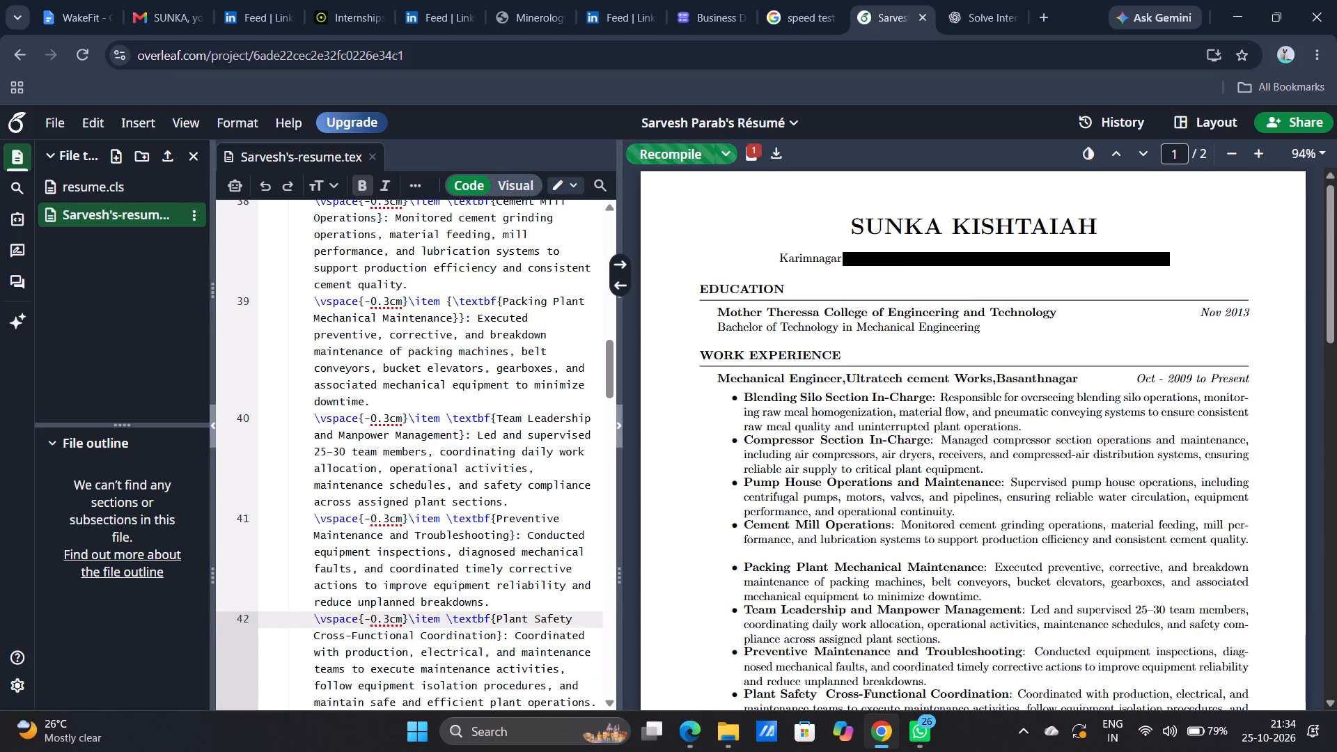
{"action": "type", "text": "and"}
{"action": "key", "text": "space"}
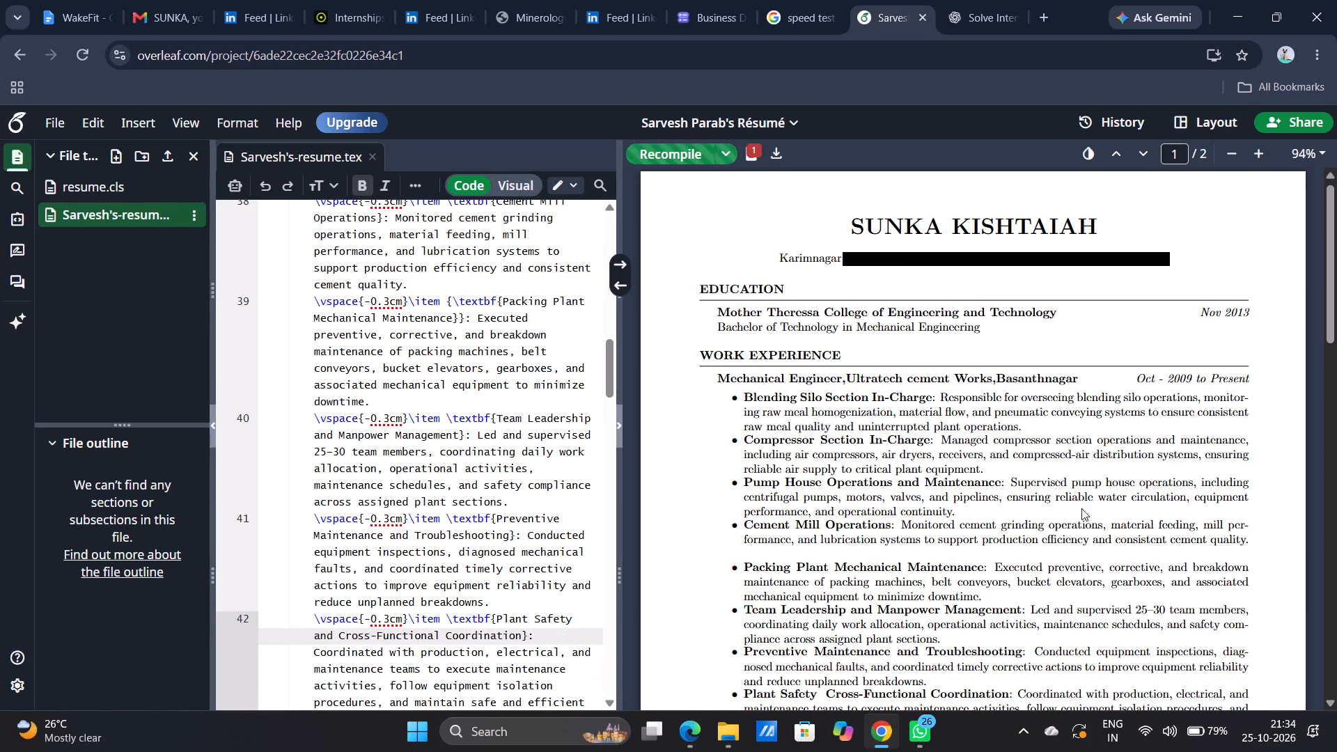
Review both pages of the compiled résumé preview, from the header and work-experience bullets through Projects to Personal Traits.
{"action": "scroll", "coordinate": [1038, 491], "scroll_direction": "down", "scroll_amount": 2}
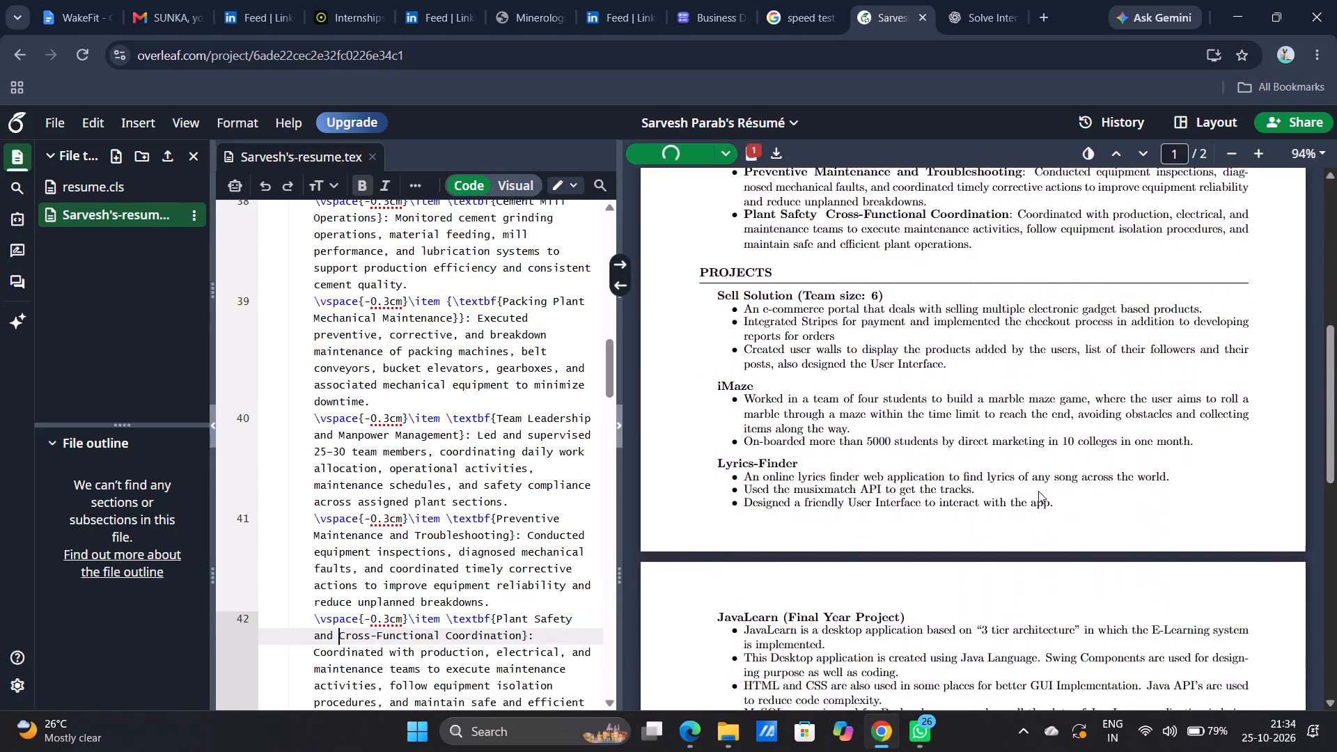
{"action": "scroll", "coordinate": [1038, 491], "scroll_direction": "down", "scroll_amount": 3}
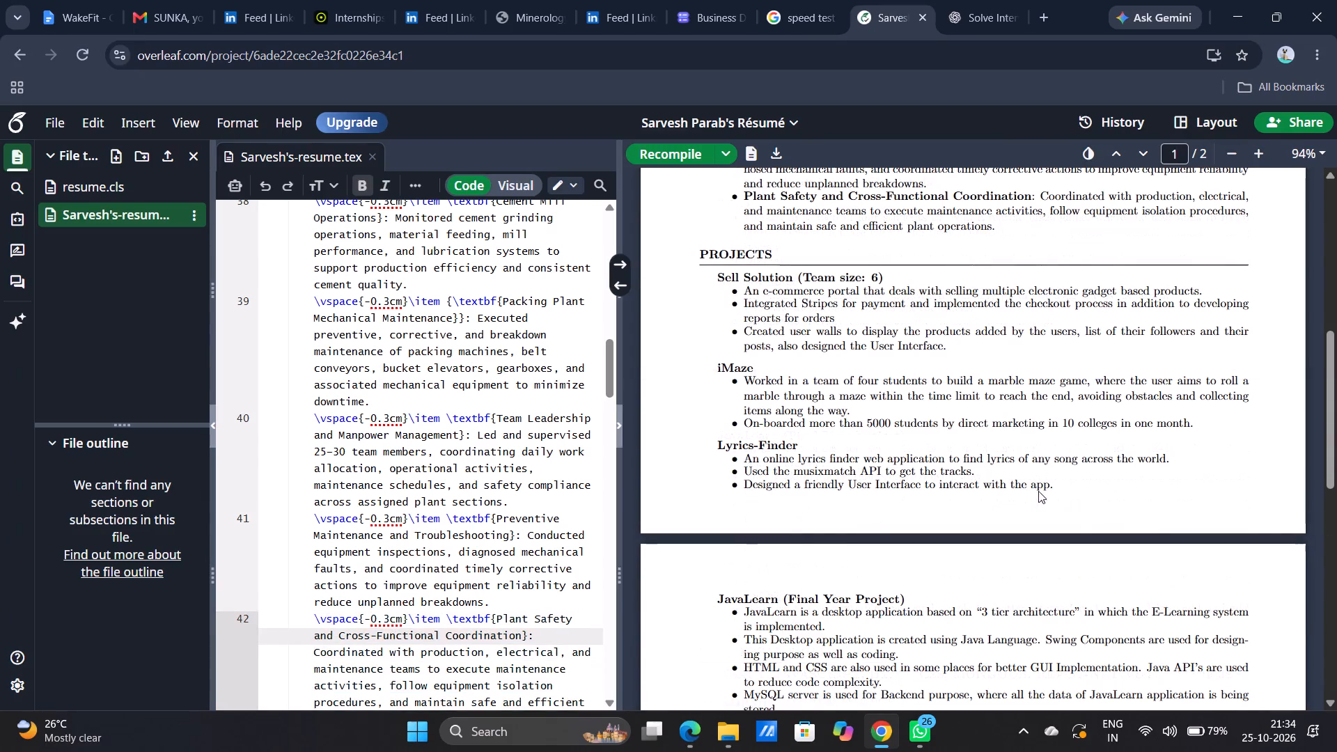
{"action": "scroll", "coordinate": [994, 444], "scroll_direction": "down", "scroll_amount": 3}
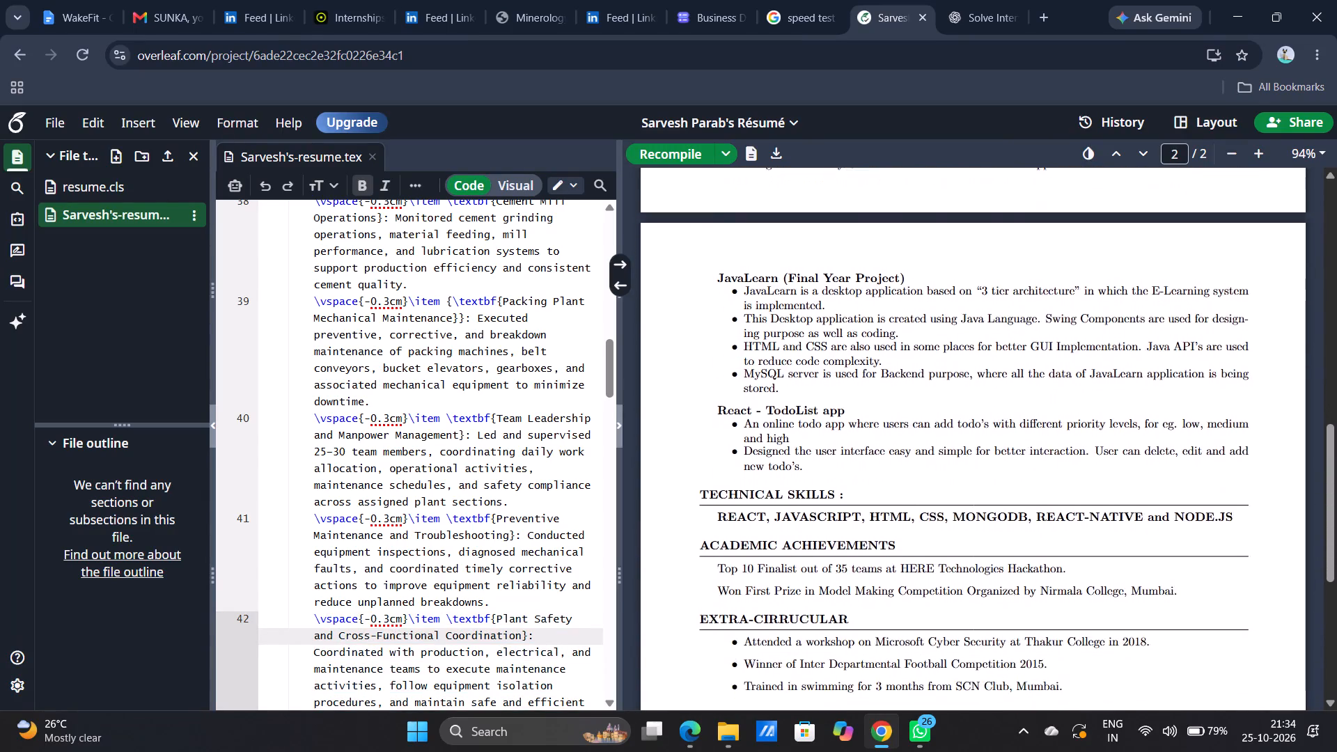
{"action": "scroll", "coordinate": [994, 444], "scroll_direction": "down", "scroll_amount": 3}
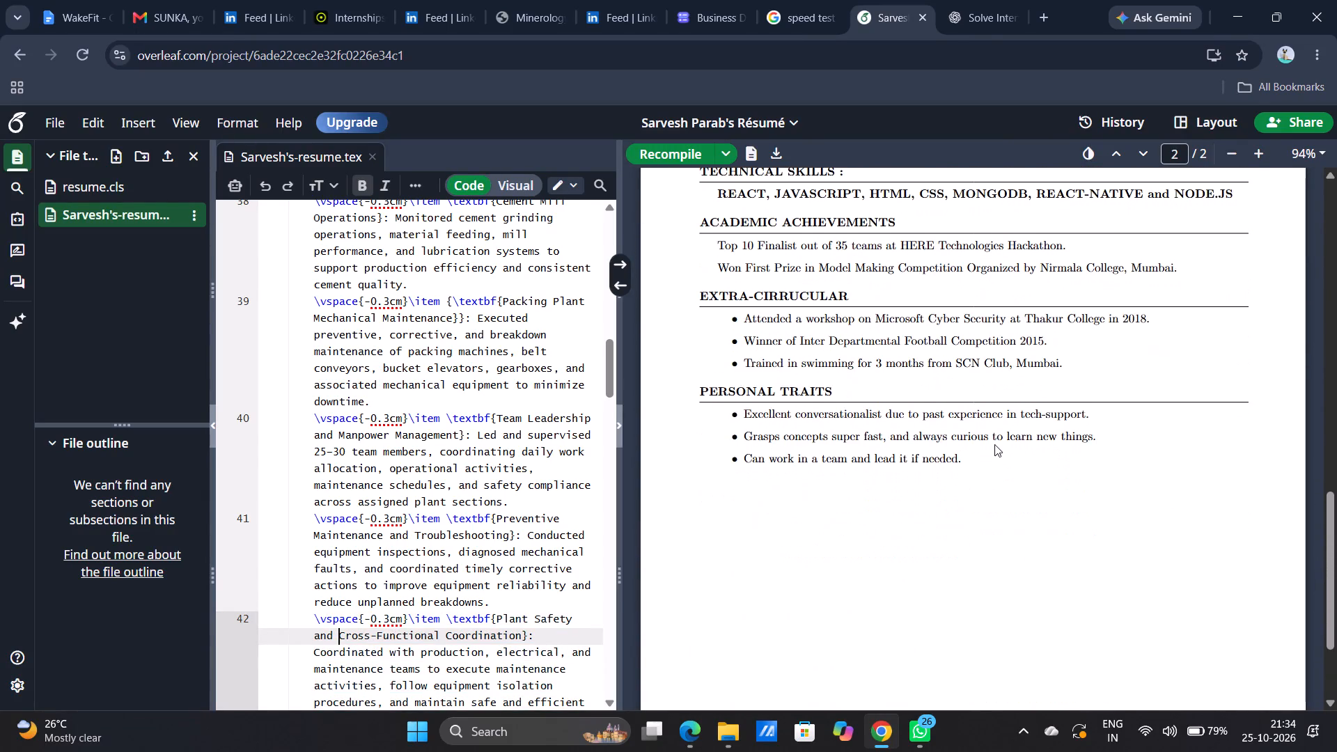
{"action": "scroll", "coordinate": [994, 444], "scroll_direction": "up", "scroll_amount": 2}
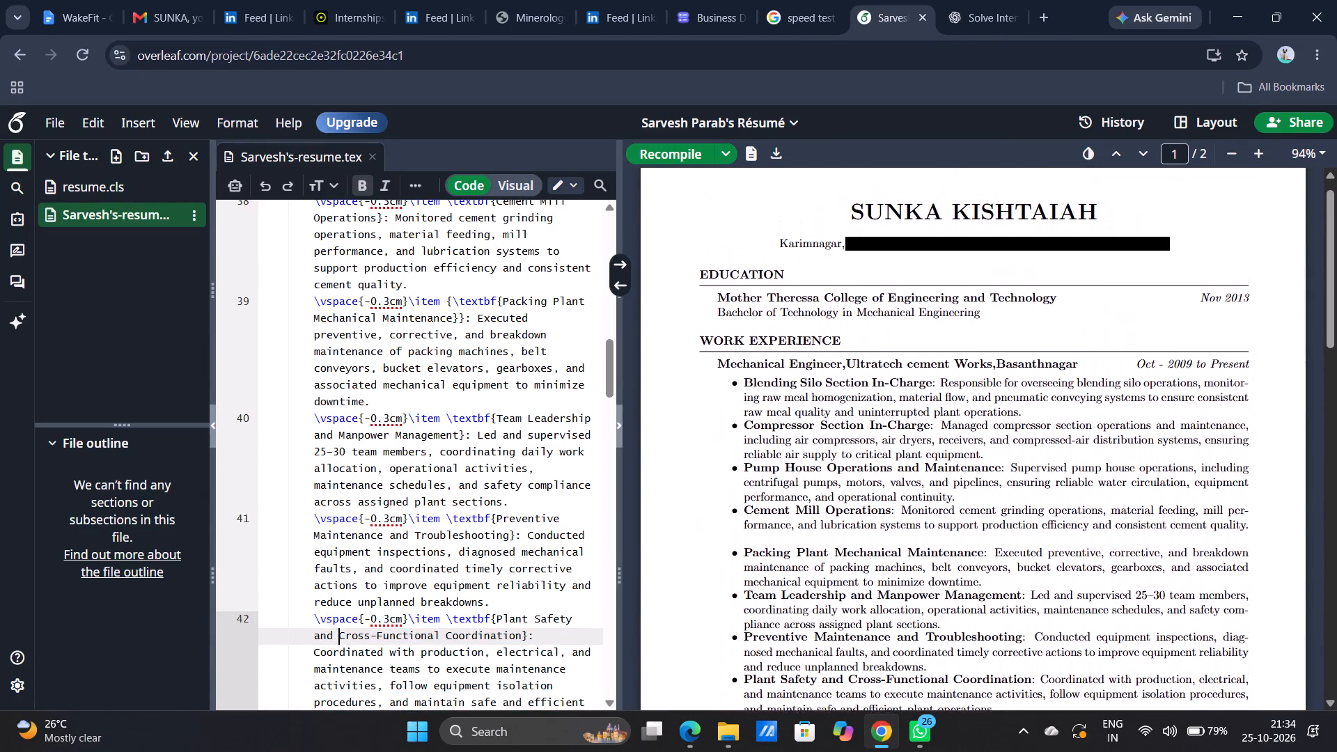
{"action": "scroll", "coordinate": [994, 444], "scroll_direction": "up", "scroll_amount": 1}
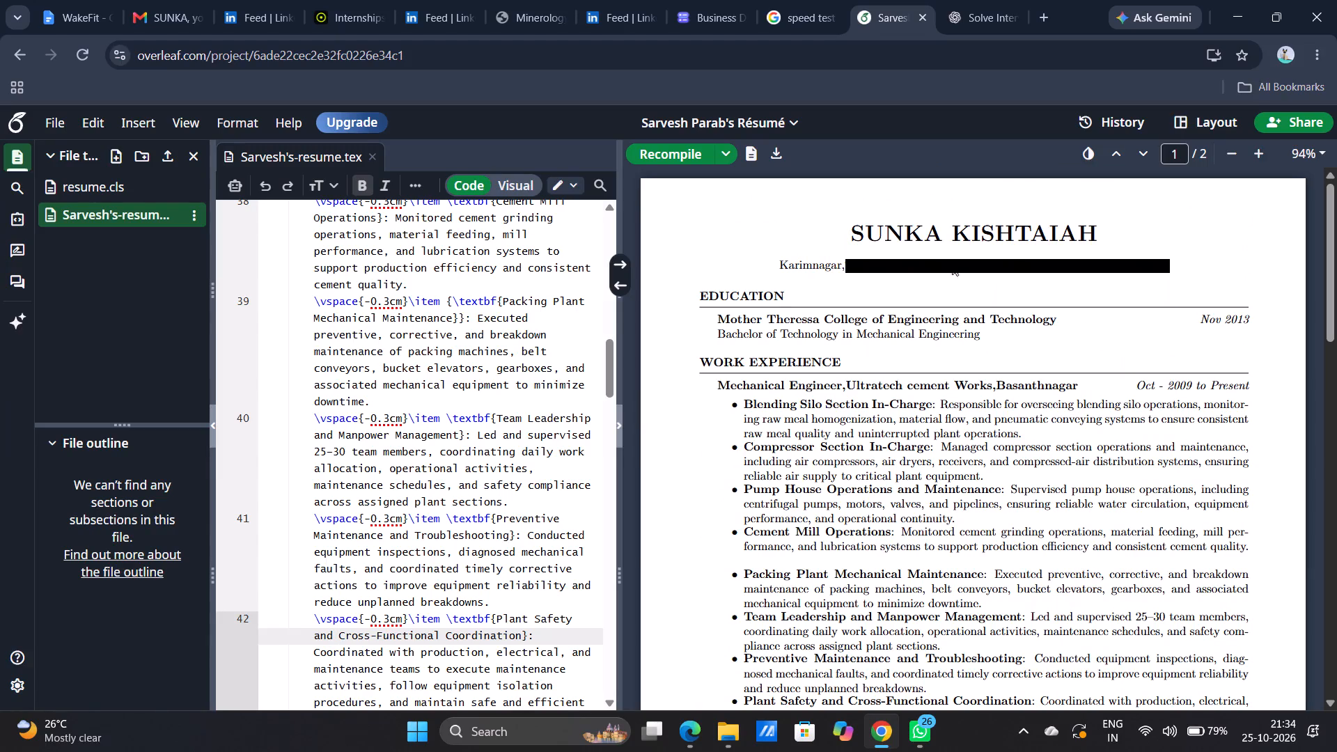
{"action": "scroll", "coordinate": [879, 318], "scroll_direction": "down", "scroll_amount": 3}
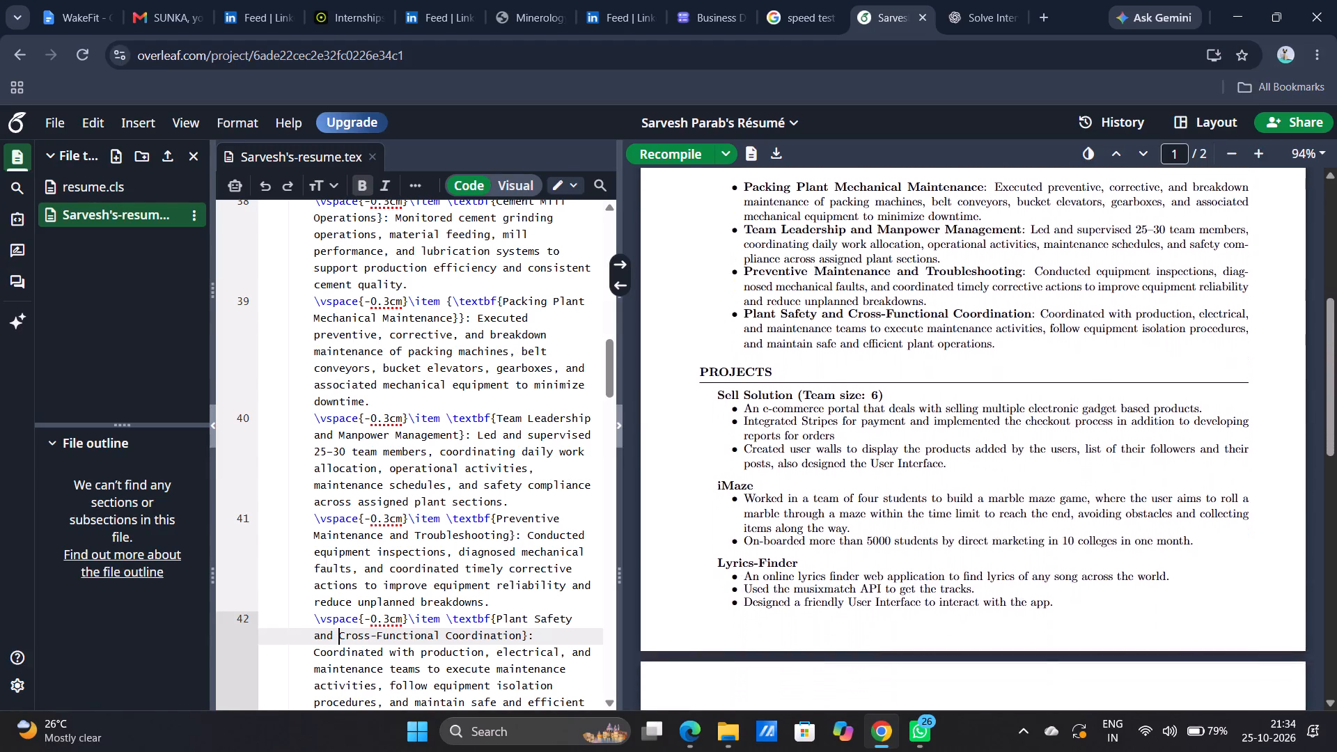
{"action": "scroll", "coordinate": [879, 318], "scroll_direction": "down", "scroll_amount": 1}
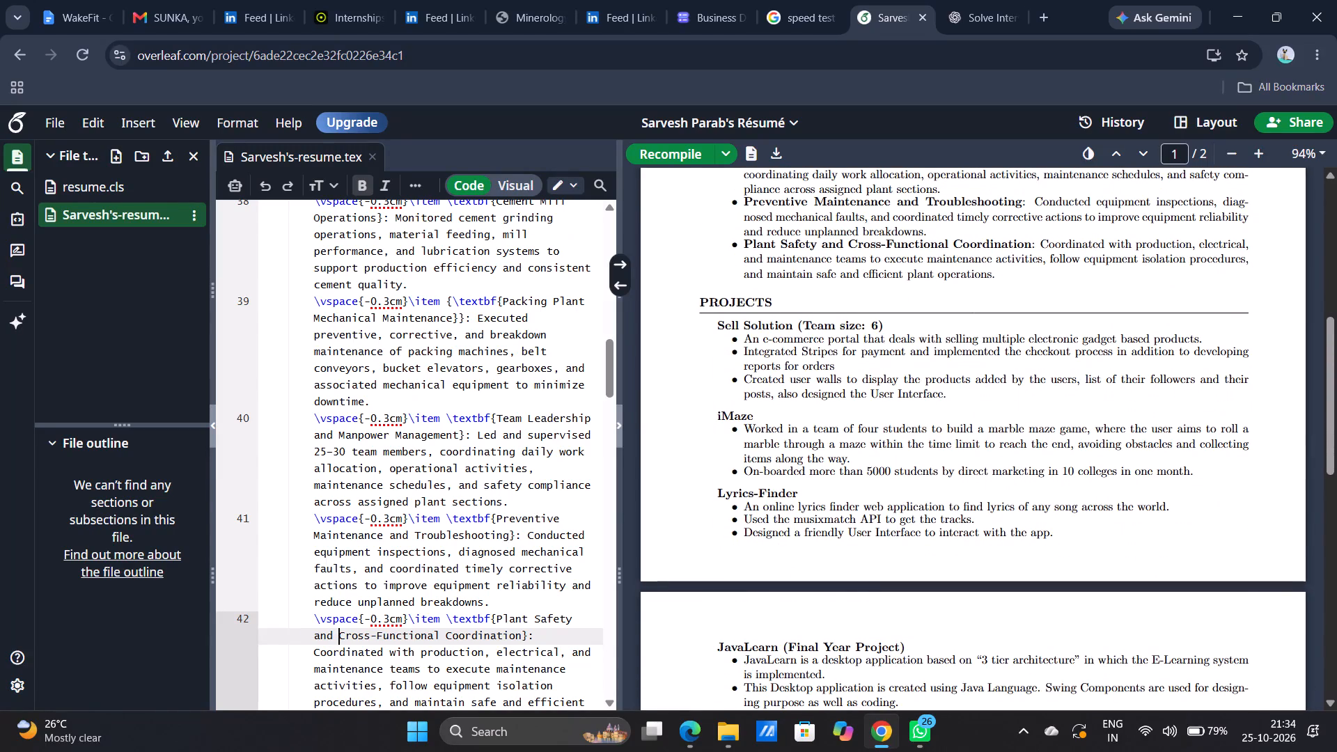
{"action": "scroll", "coordinate": [833, 437], "scroll_direction": "up", "scroll_amount": 2}
{"action": "scroll", "coordinate": [833, 437], "scroll_direction": "down", "scroll_amount": 1}
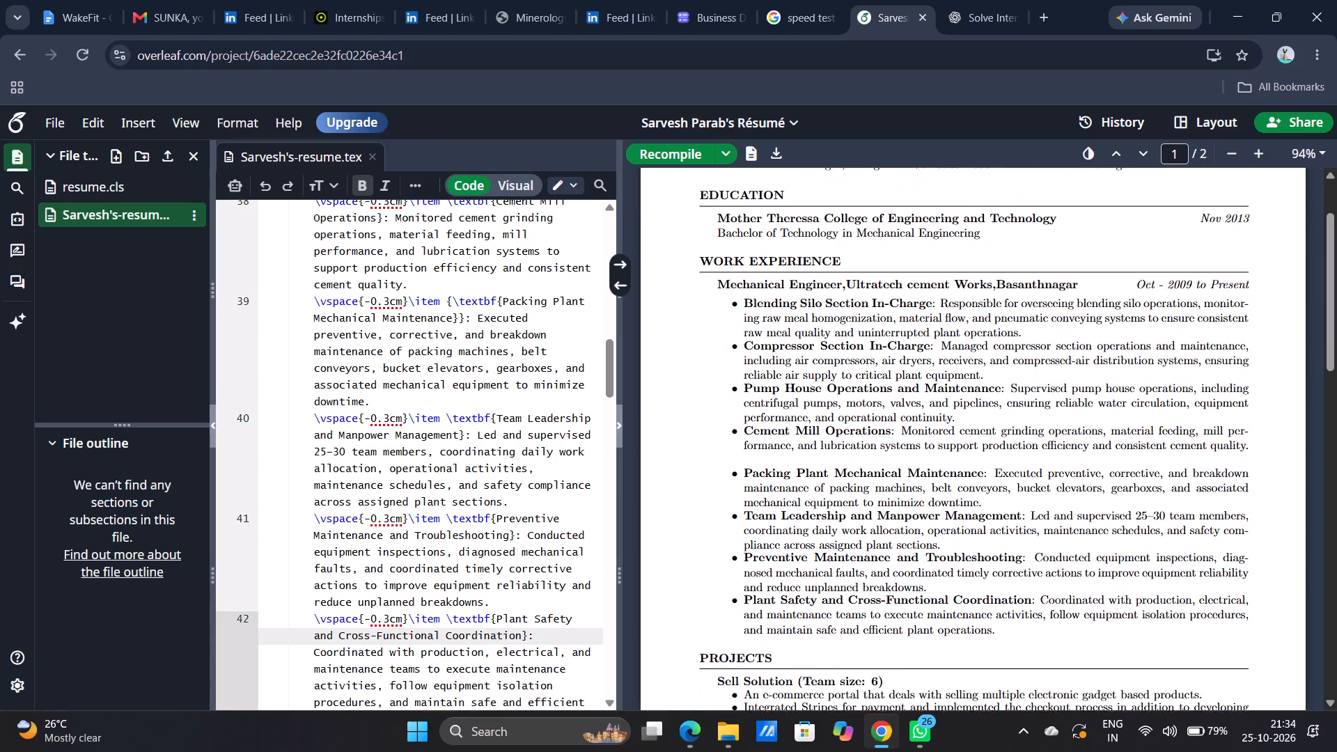
{"action": "scroll", "coordinate": [833, 437], "scroll_direction": "down", "scroll_amount": 1}
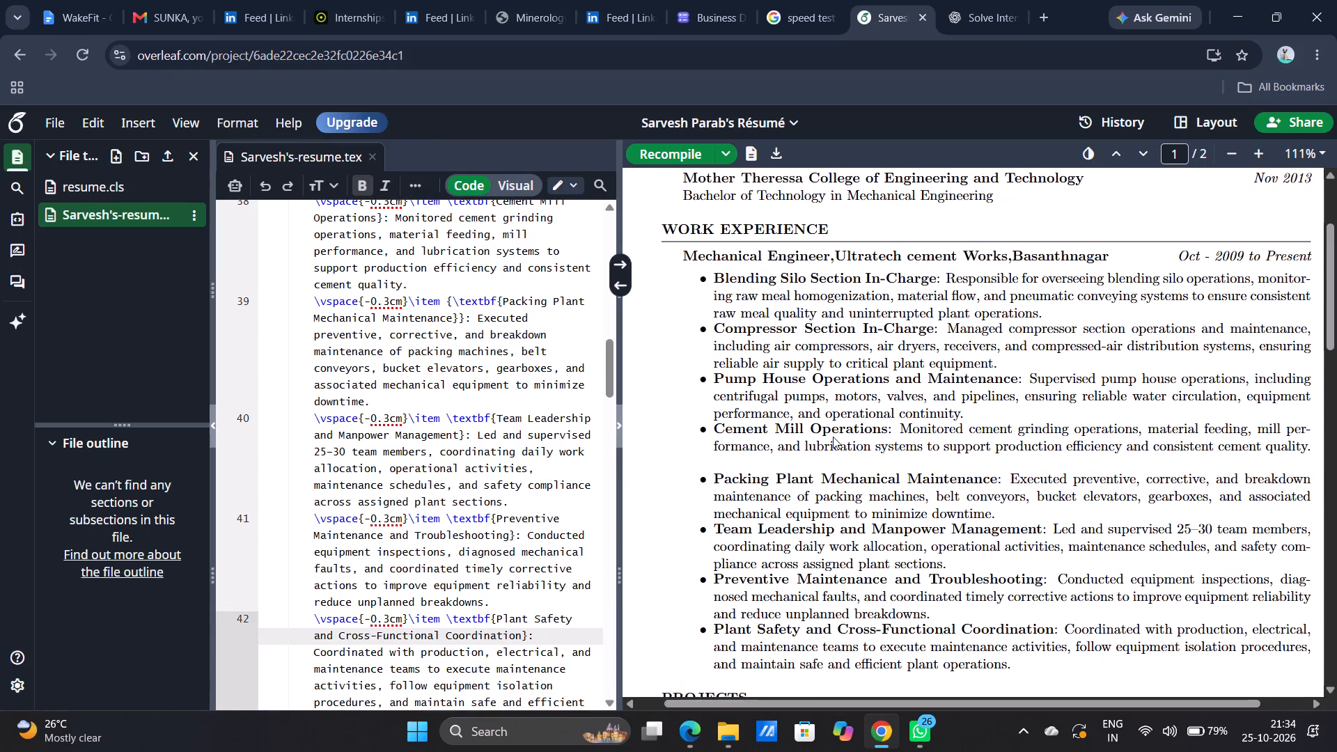
{"action": "scroll", "coordinate": [833, 437], "scroll_direction": "left", "scroll_amount": 1}
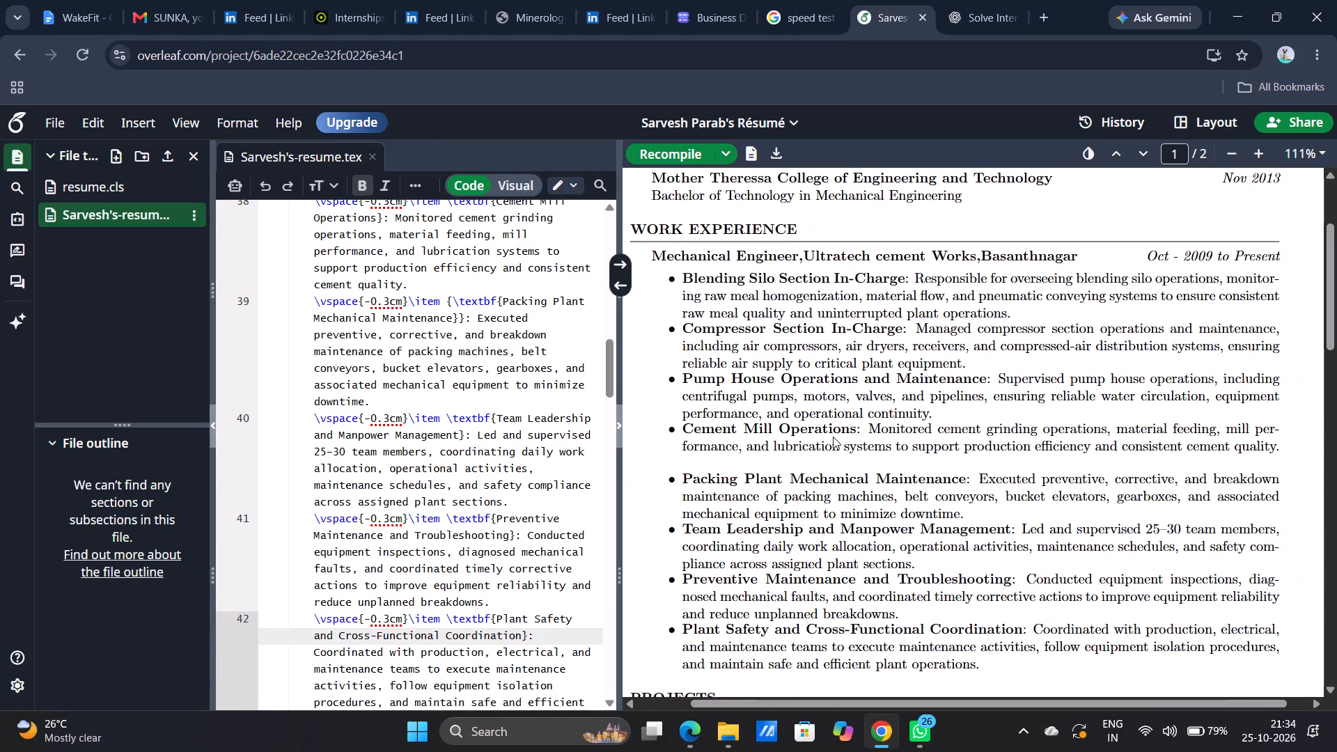
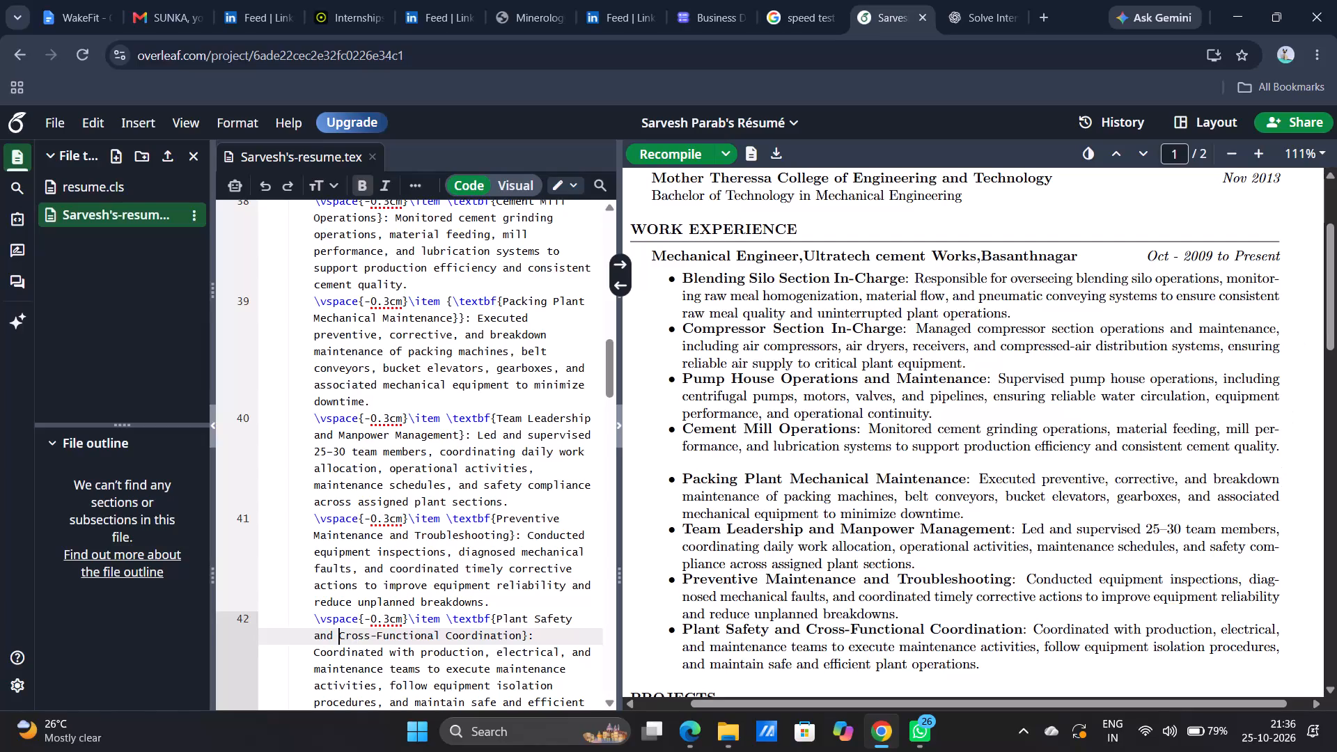
{"action": "scroll", "coordinate": [994, 554], "scroll_direction": "down", "scroll_amount": 2}
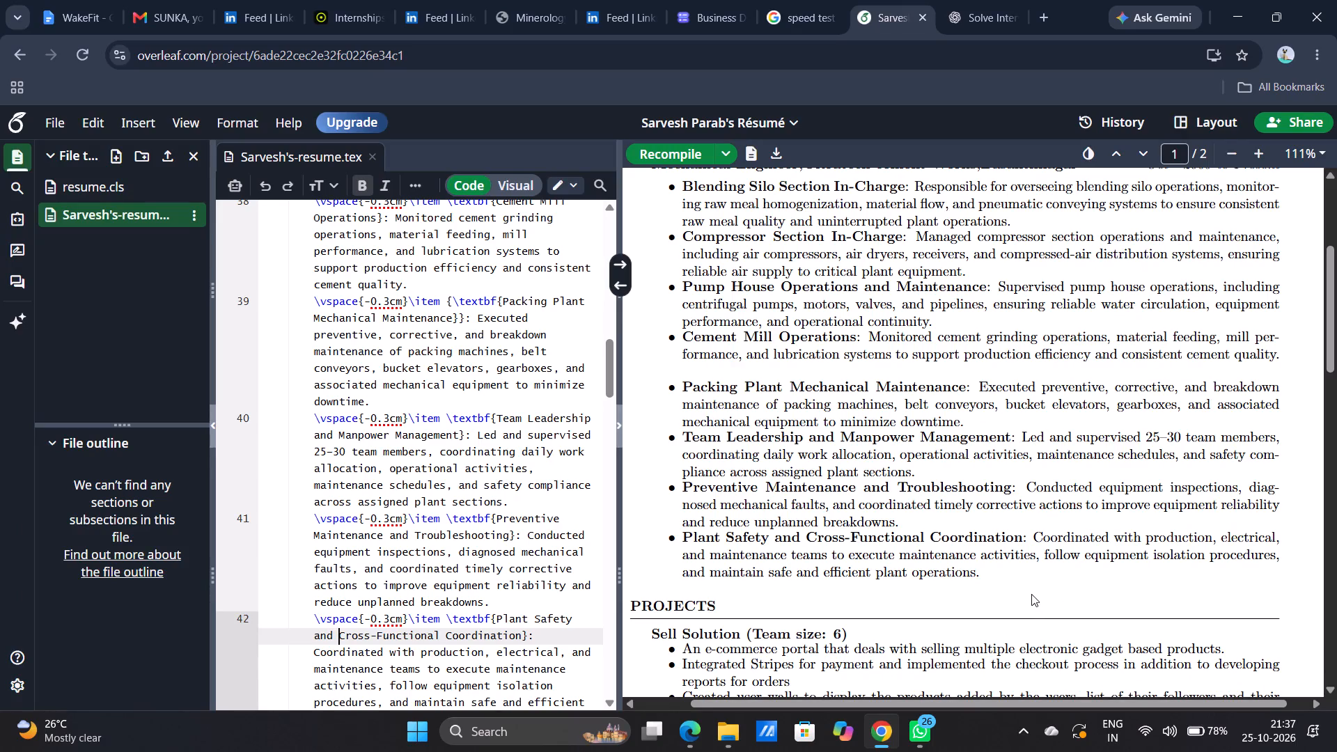
{"action": "scroll", "coordinate": [1031, 594], "scroll_direction": "down", "scroll_amount": 1}
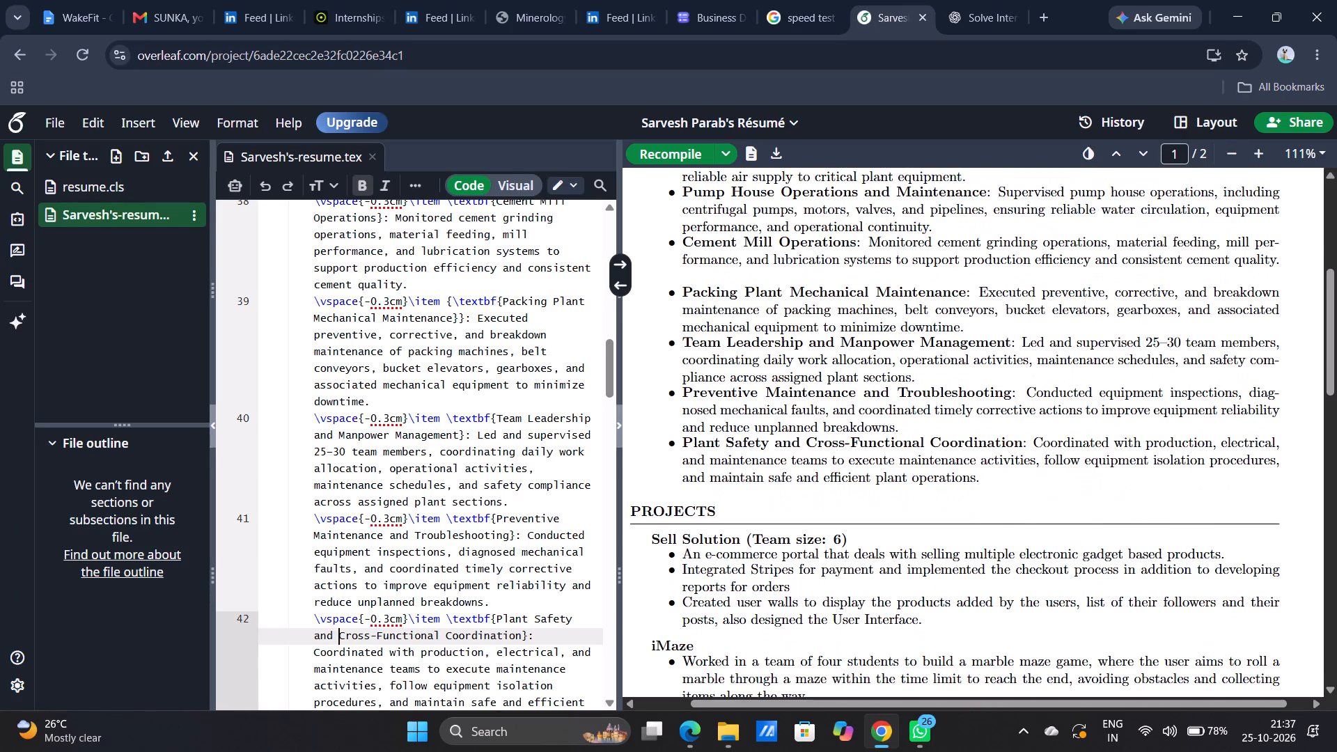
{"action": "scroll", "coordinate": [1031, 594], "scroll_direction": "down", "scroll_amount": 1}
{"action": "scroll", "coordinate": [906, 469], "scroll_direction": "up", "scroll_amount": 3}
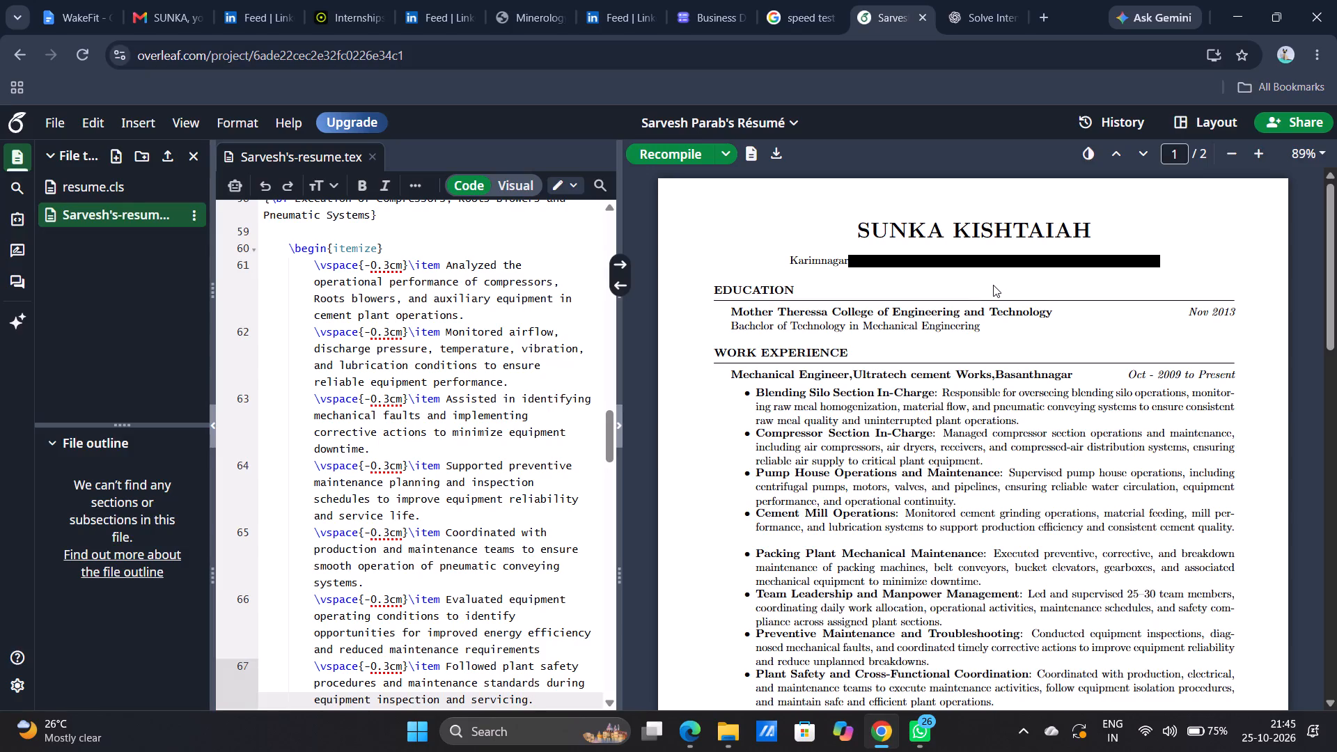
{"action": "scroll", "coordinate": [1003, 425], "scroll_direction": "down", "scroll_amount": 2}
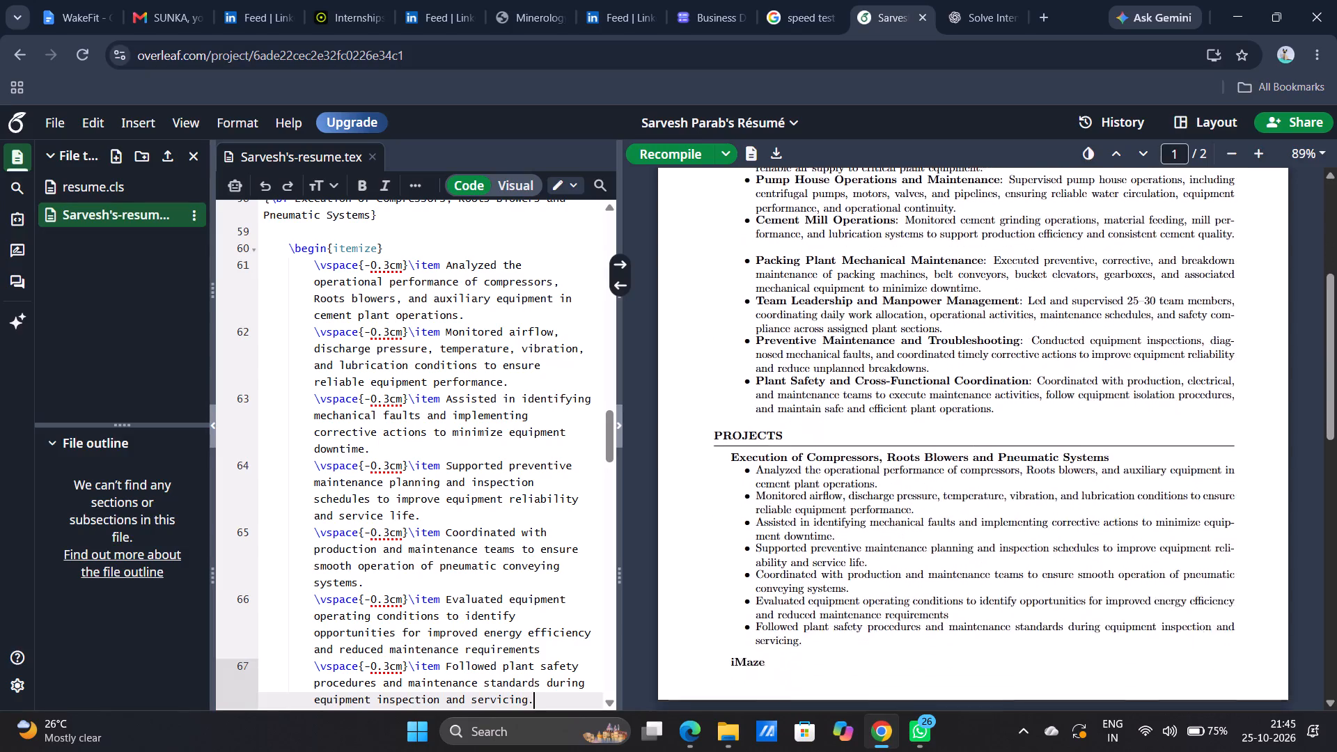
{"action": "scroll", "coordinate": [1003, 425], "scroll_direction": "down", "scroll_amount": 6}
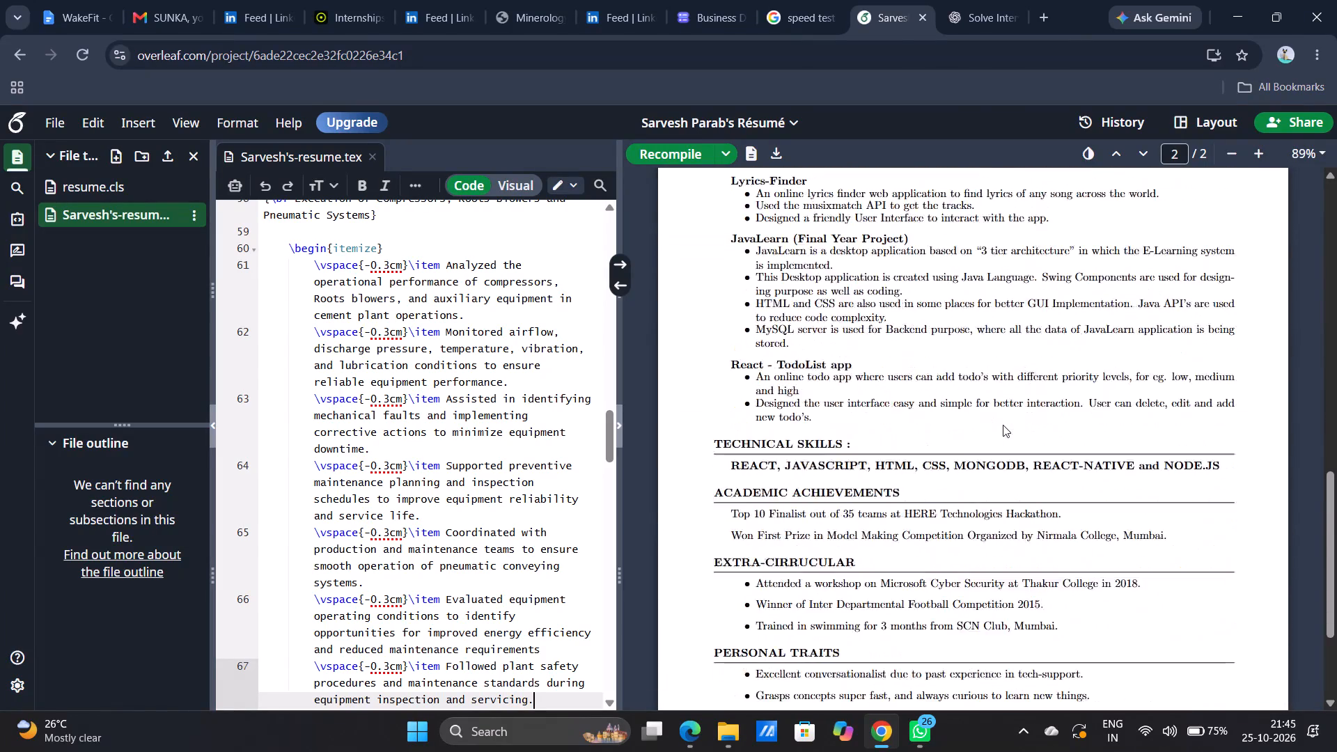
{"action": "scroll", "coordinate": [1003, 425], "scroll_direction": "down", "scroll_amount": 1}
{"action": "scroll", "coordinate": [396, 563], "scroll_direction": "down", "scroll_amount": 3}
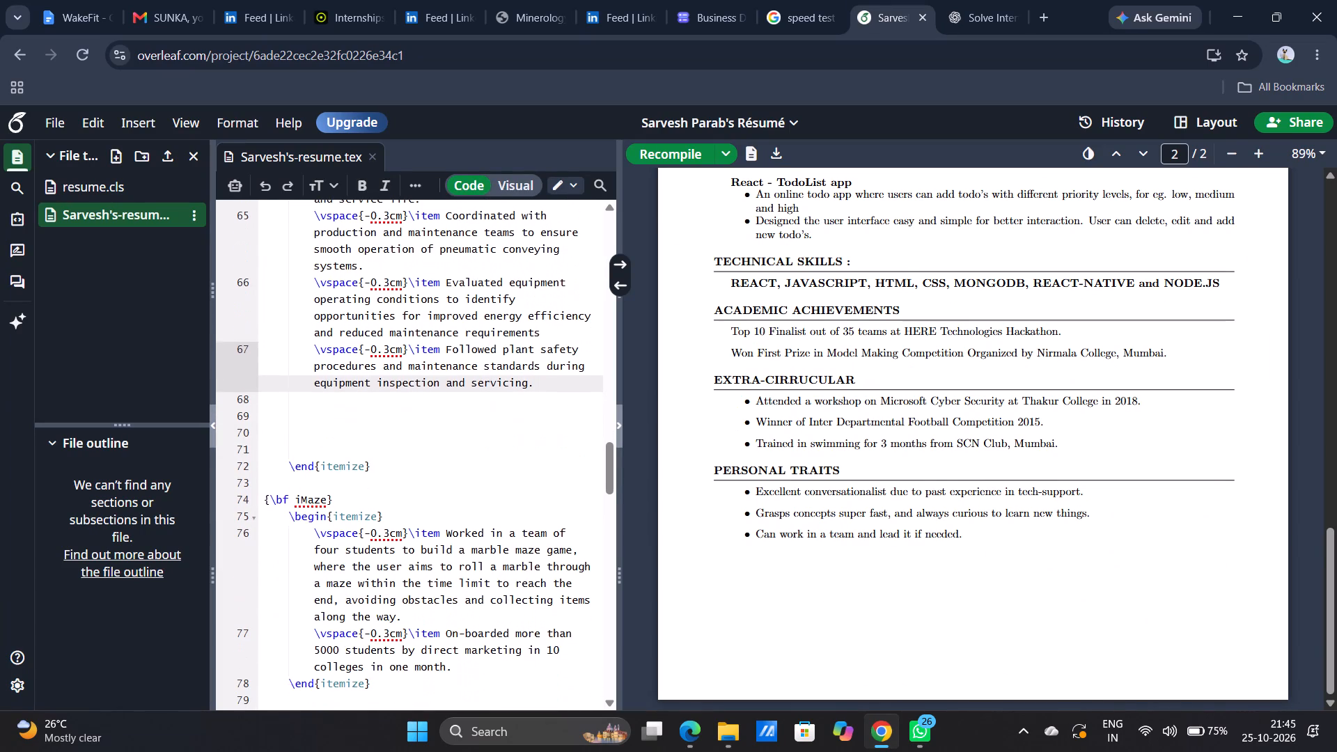
{"action": "left_click_drag", "start_coordinate": [265, 501], "coordinate": [415, 684]}
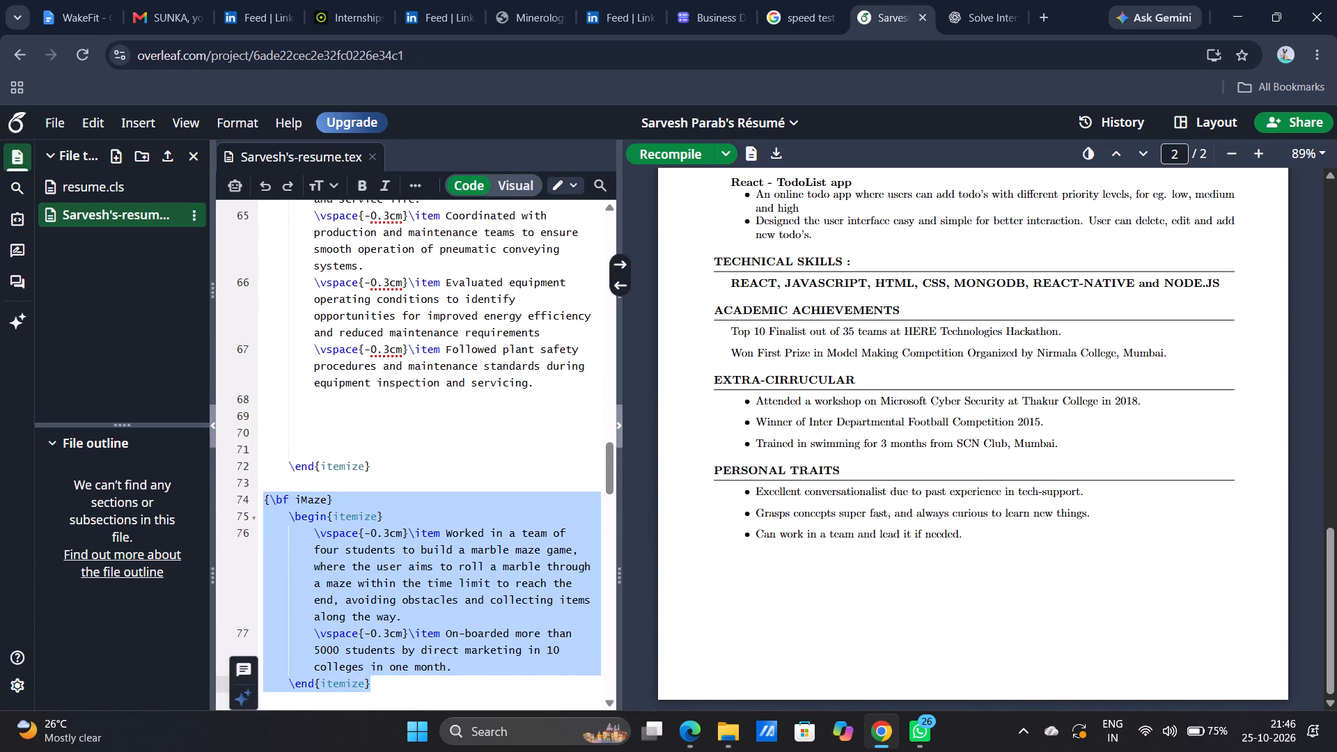
{"action": "key", "text": "BackSpace"}
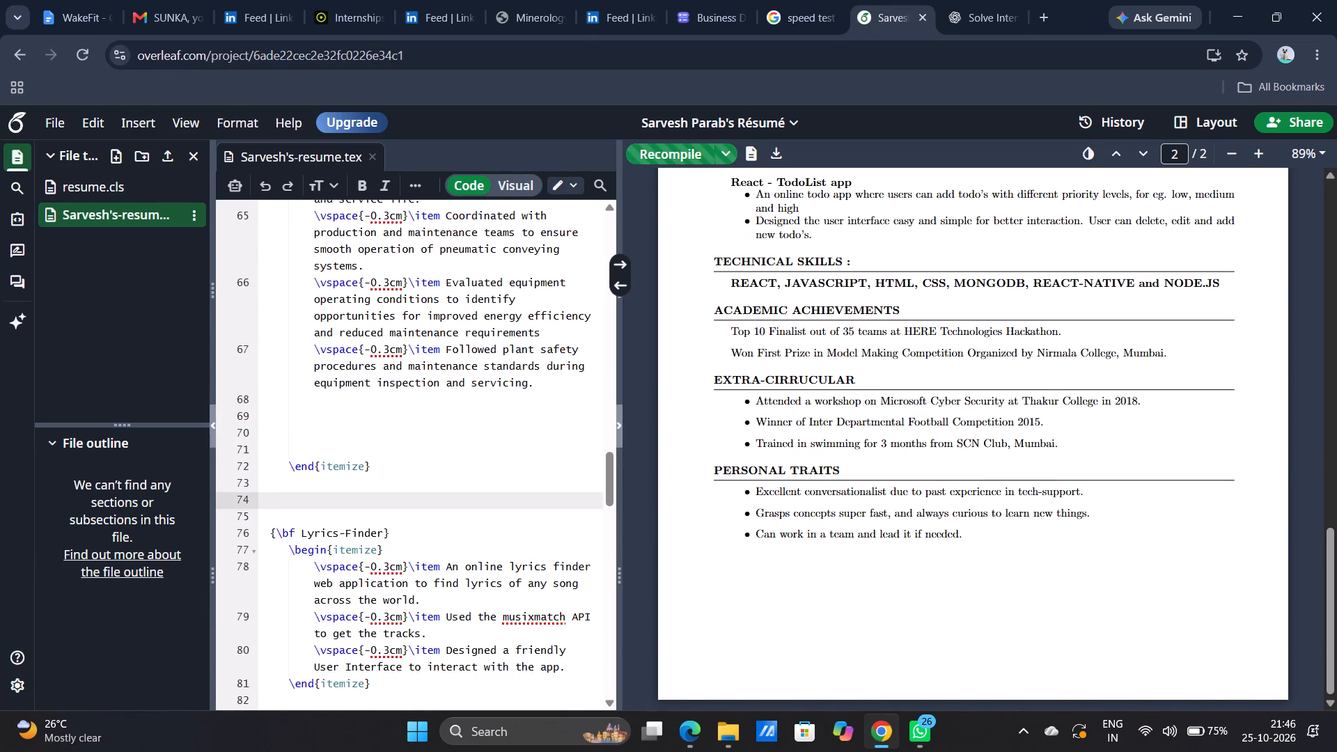
Delete the whole Lyrics-Finder project, including its heading and itemize block, from the source.
{"action": "left_click_drag", "start_coordinate": [382, 692], "coordinate": [281, 574]}
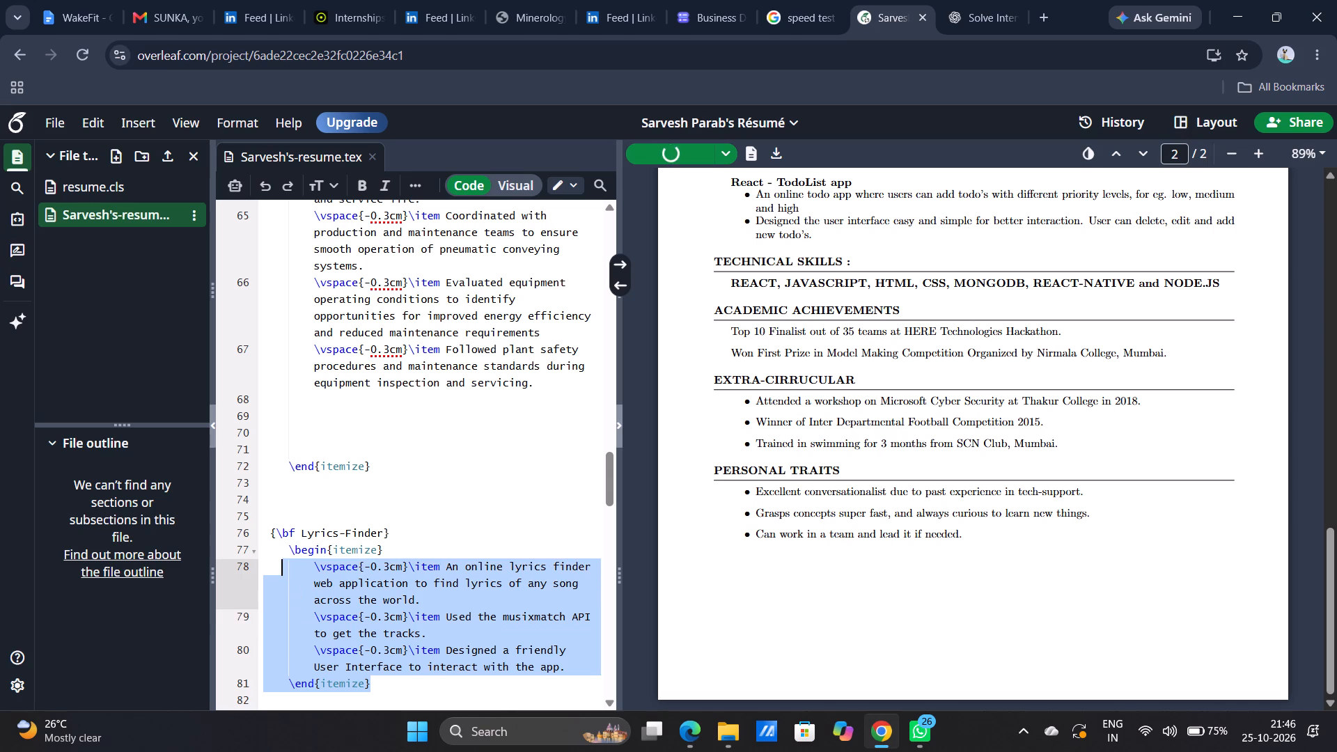
{"action": "left_click_drag", "start_coordinate": [281, 574], "coordinate": [267, 533]}
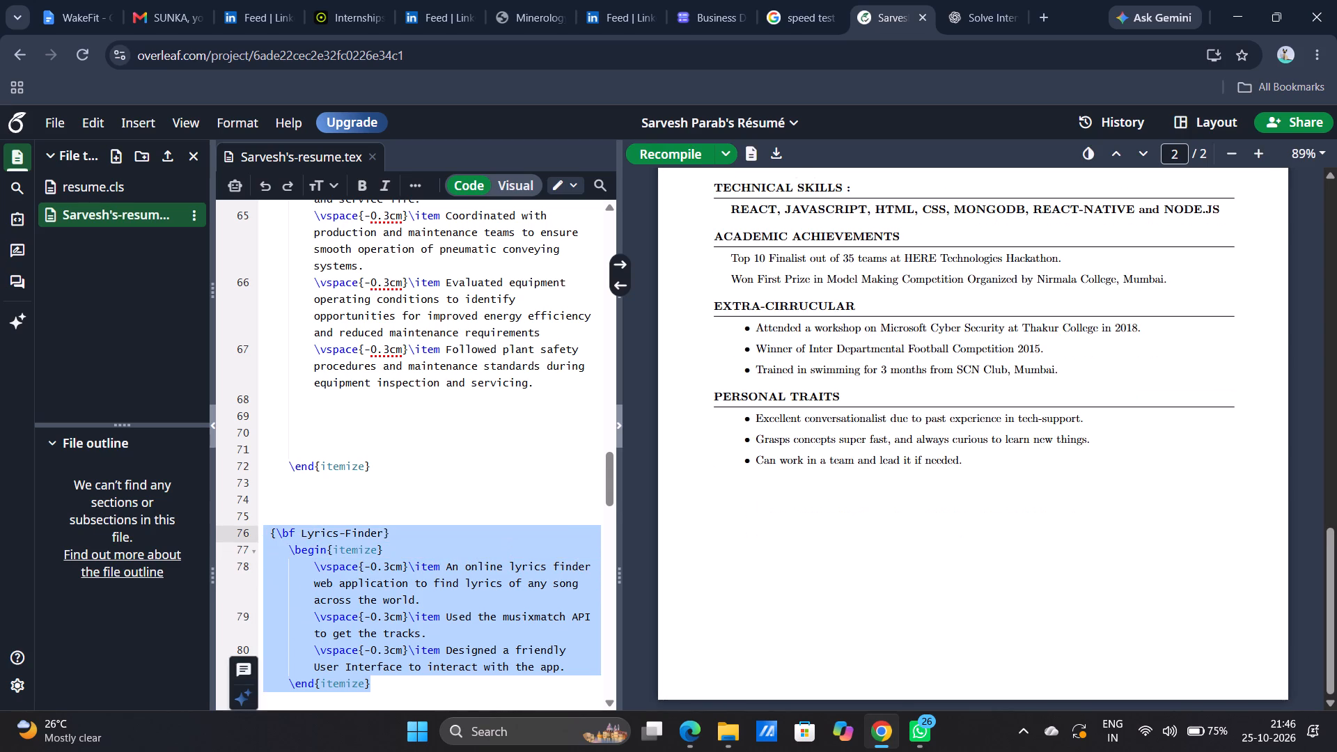
{"action": "key", "text": "BackSpace"}
Review the template projects remaining after the compressor project in the source and the compiled preview.
{"action": "scroll", "coordinate": [267, 533], "scroll_direction": "down", "scroll_amount": 1}
{"action": "scroll", "coordinate": [354, 577], "scroll_direction": "down", "scroll_amount": 1}
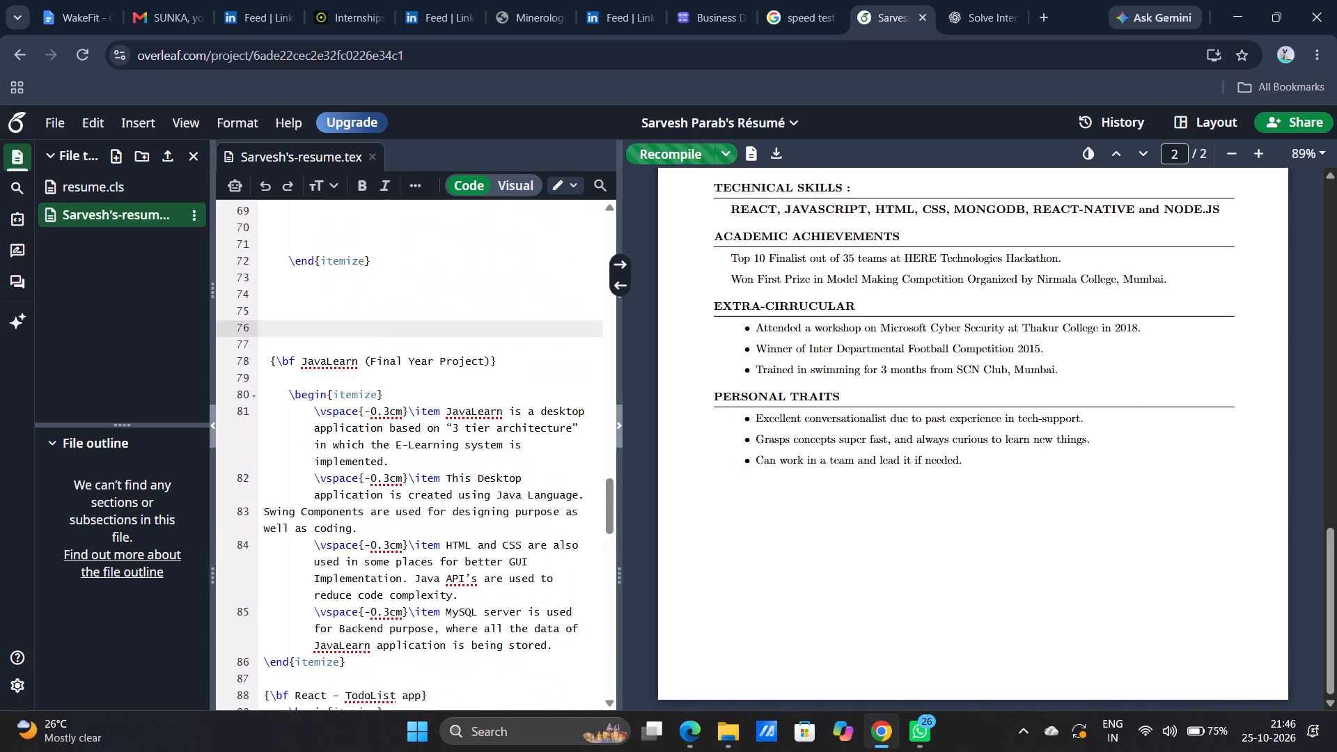
{"action": "scroll", "coordinate": [354, 577], "scroll_direction": "down", "scroll_amount": 1}
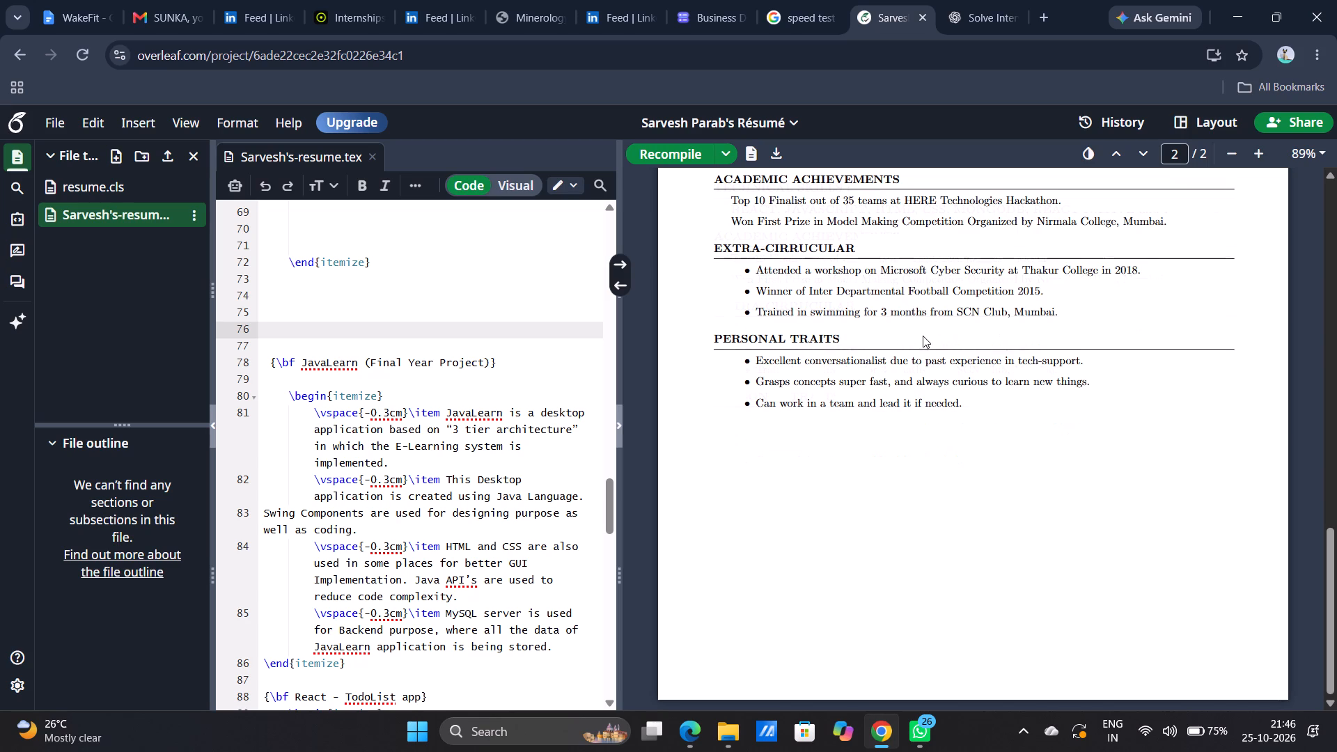
{"action": "left_click_drag", "start_coordinate": [923, 336], "coordinate": [893, 536]}
{"action": "scroll", "coordinate": [893, 536], "scroll_direction": "up", "scroll_amount": 3}
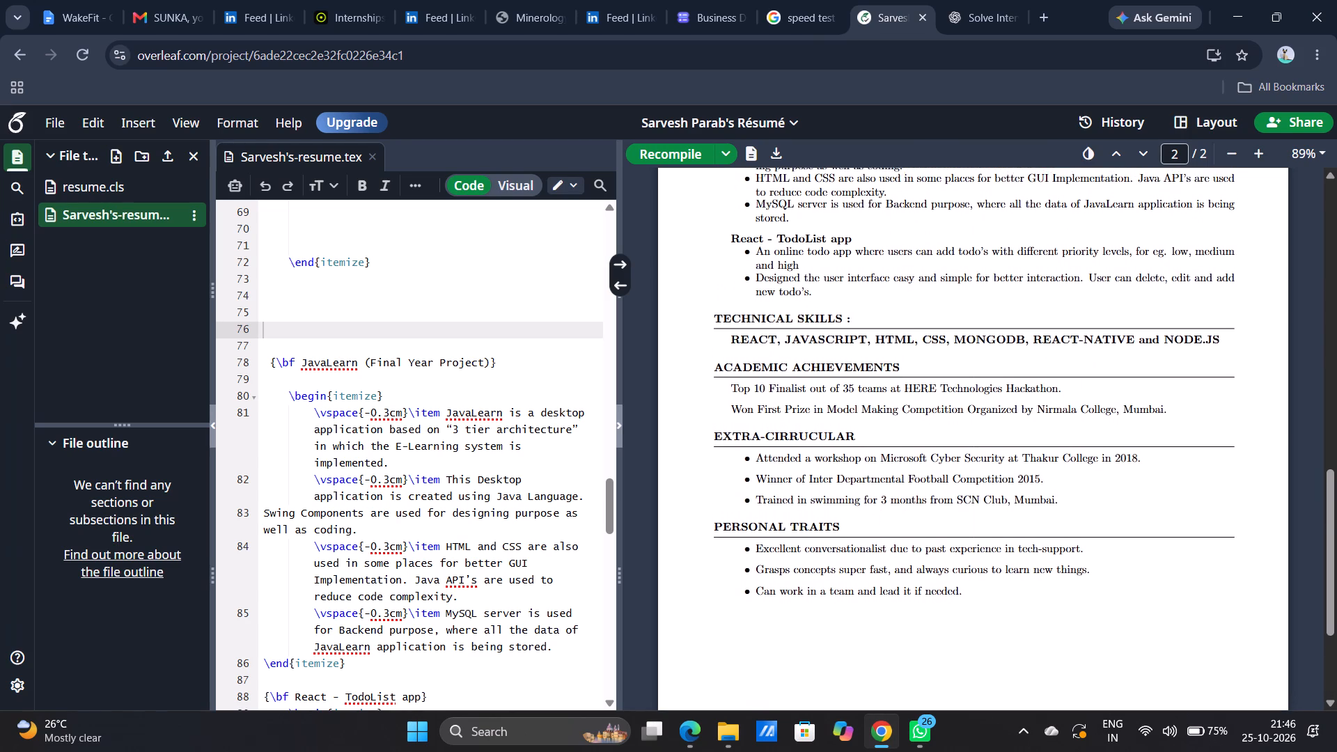
{"action": "scroll", "coordinate": [893, 536], "scroll_direction": "up", "scroll_amount": 2}
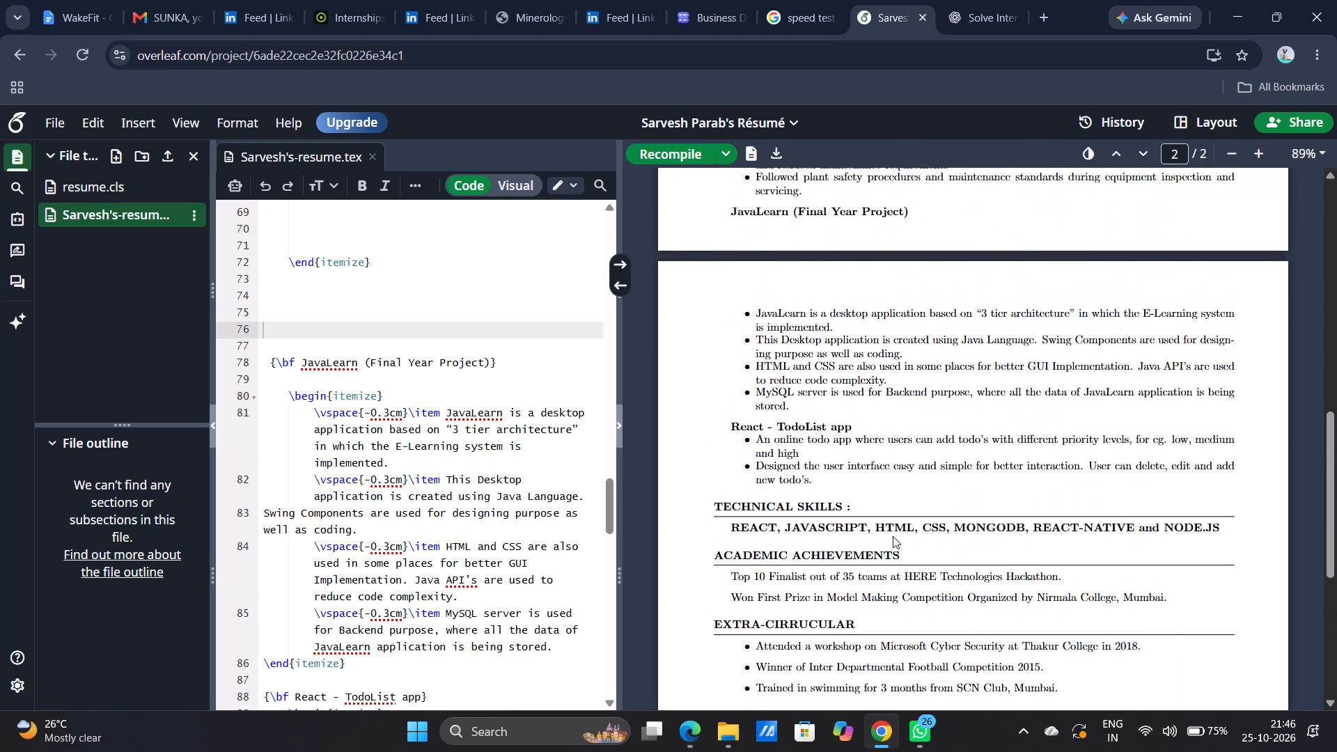
{"action": "scroll", "coordinate": [893, 536], "scroll_direction": "up", "scroll_amount": 4}
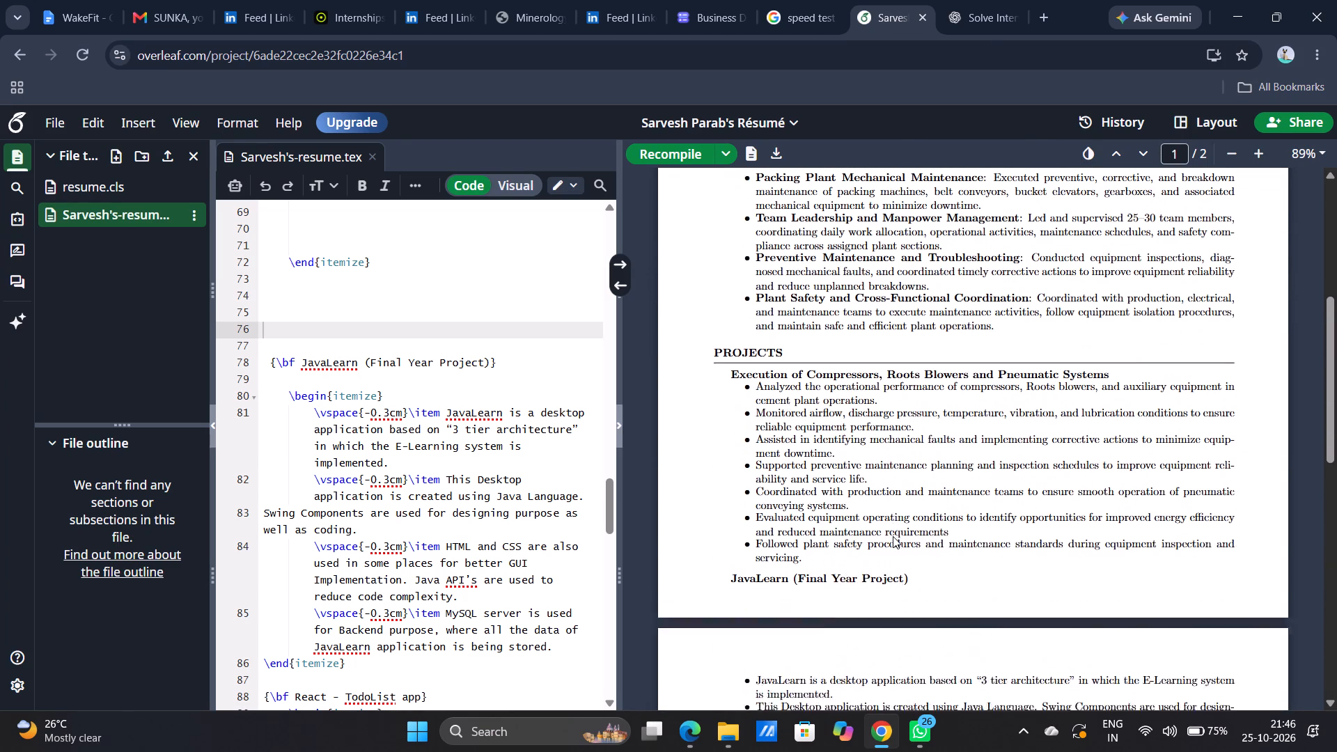
{"action": "scroll", "coordinate": [893, 536], "scroll_direction": "down", "scroll_amount": 1}
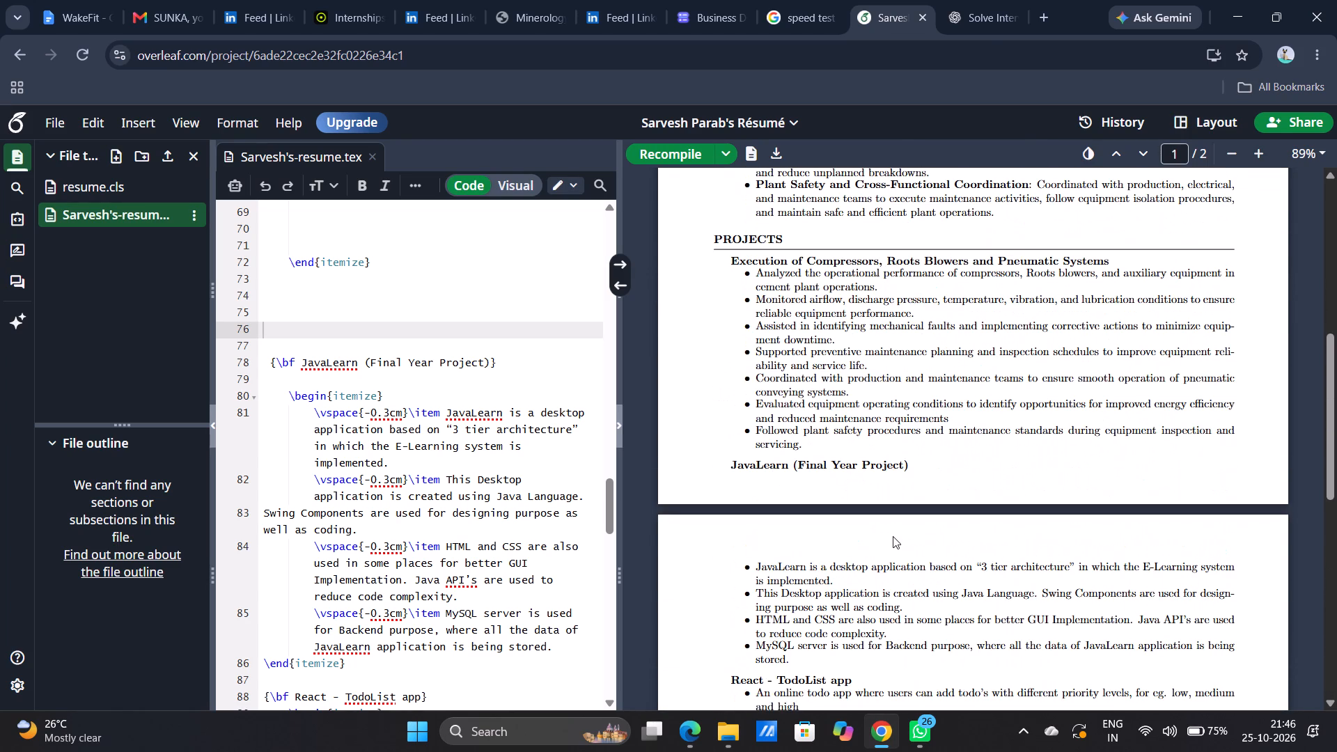
Delete the JavaLearn (Final Year Project) and React - TodoList app projects, headings and itemize blocks included, from the source.
{"action": "scroll", "coordinate": [418, 627], "scroll_direction": "down", "scroll_amount": 3}
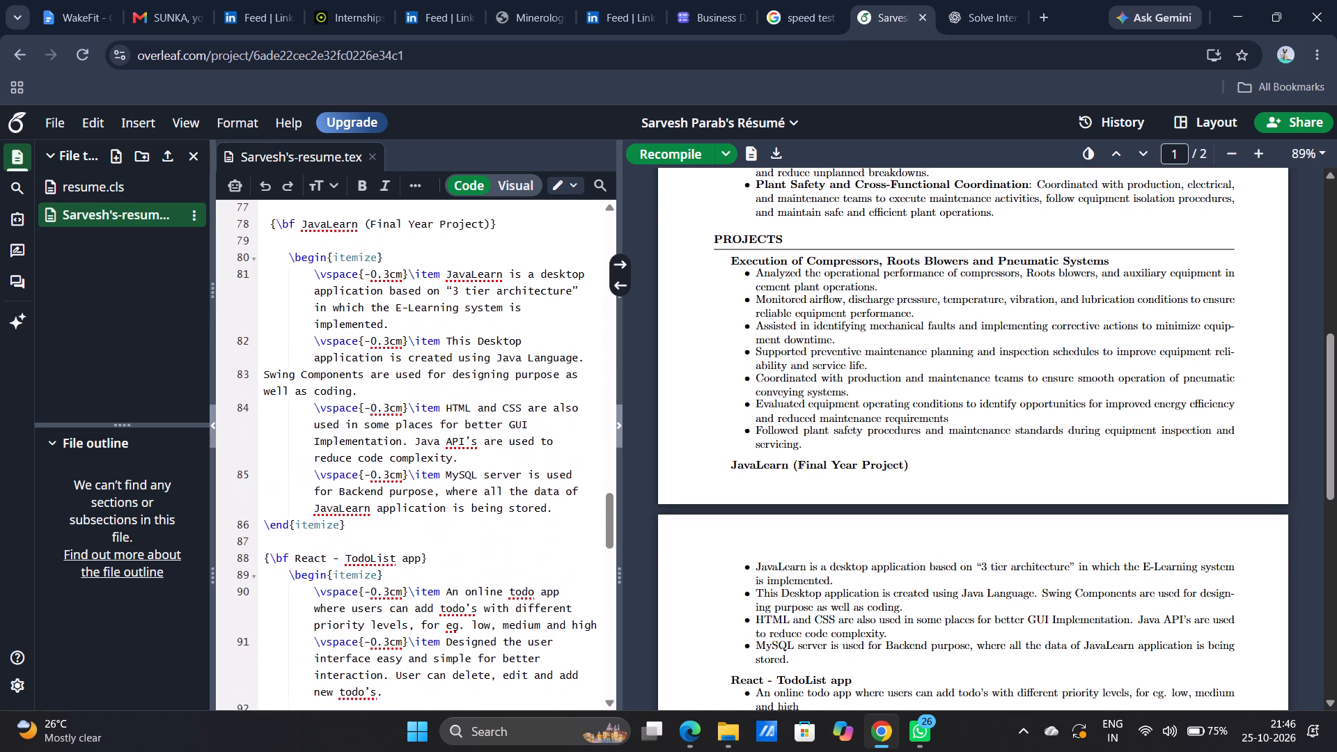
{"action": "scroll", "coordinate": [418, 627], "scroll_direction": "down", "scroll_amount": 2}
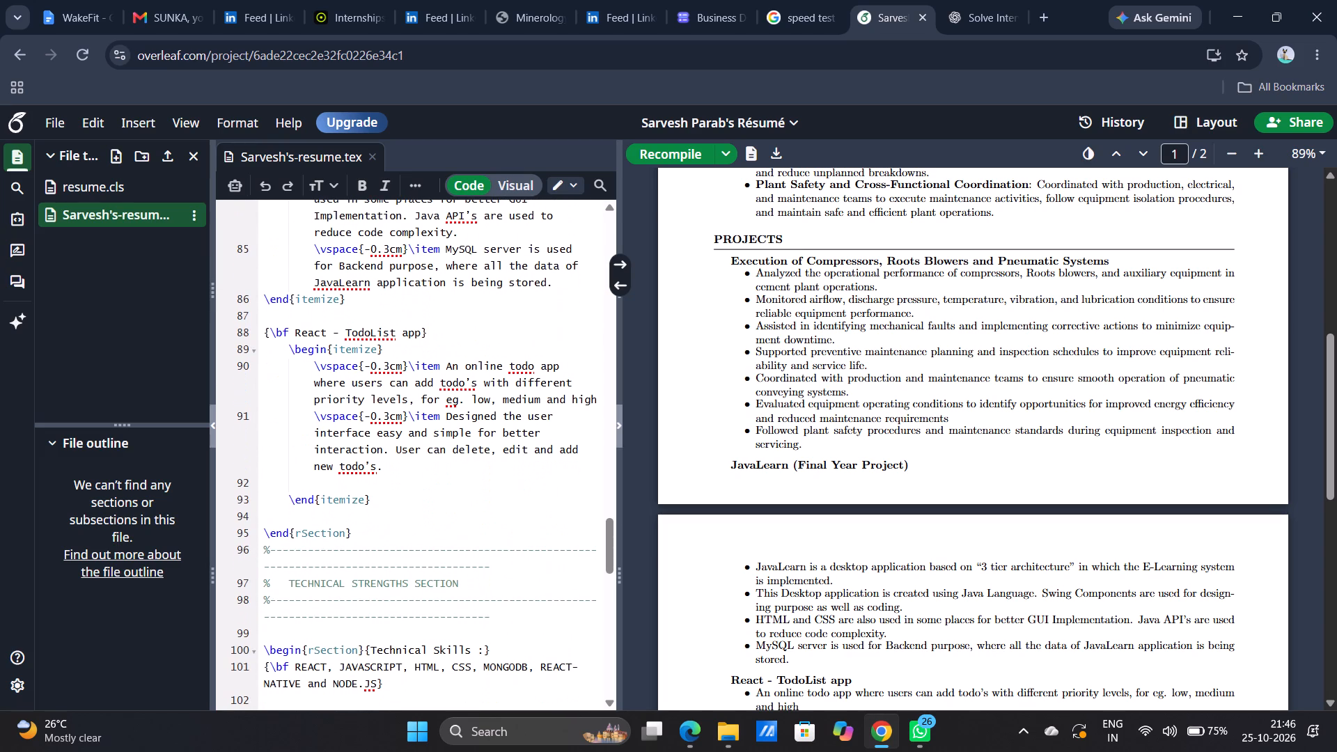
{"action": "left_click_drag", "start_coordinate": [375, 501], "coordinate": [244, 182]}
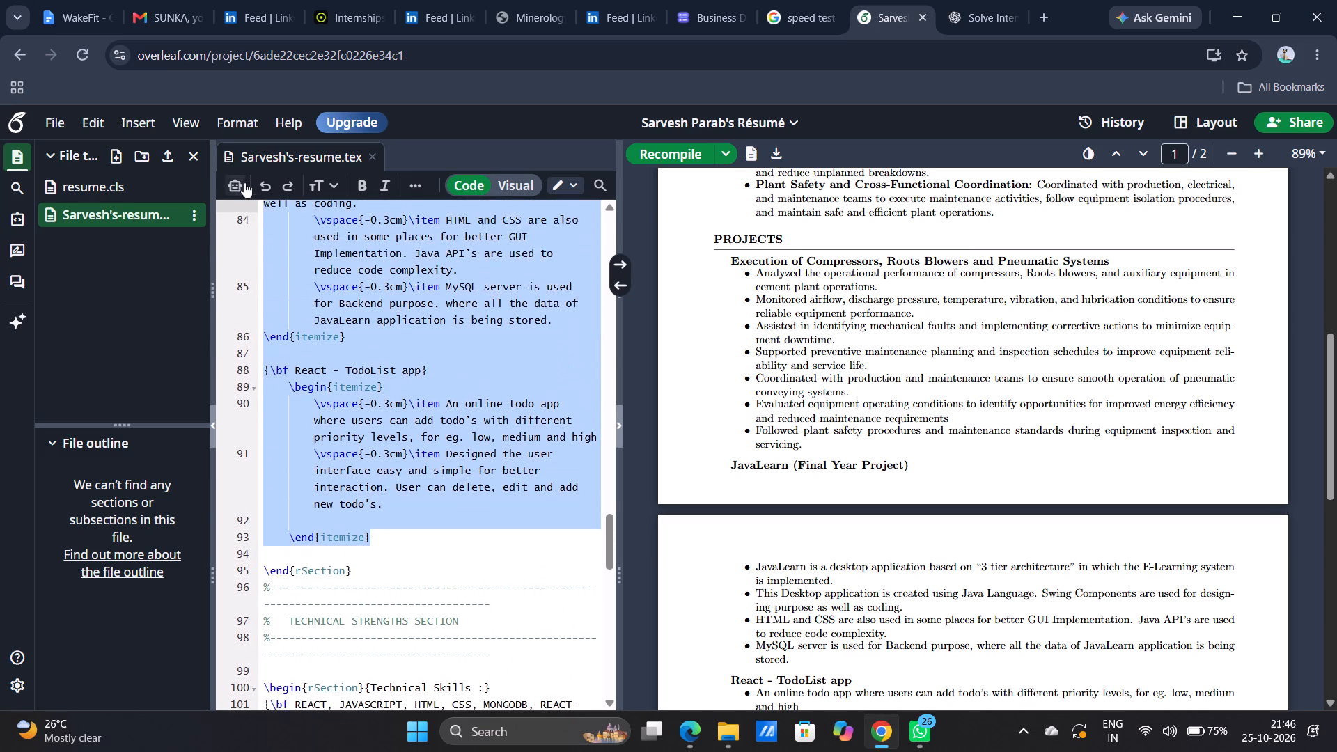
{"action": "left_click_drag", "start_coordinate": [244, 182], "coordinate": [279, 264]}
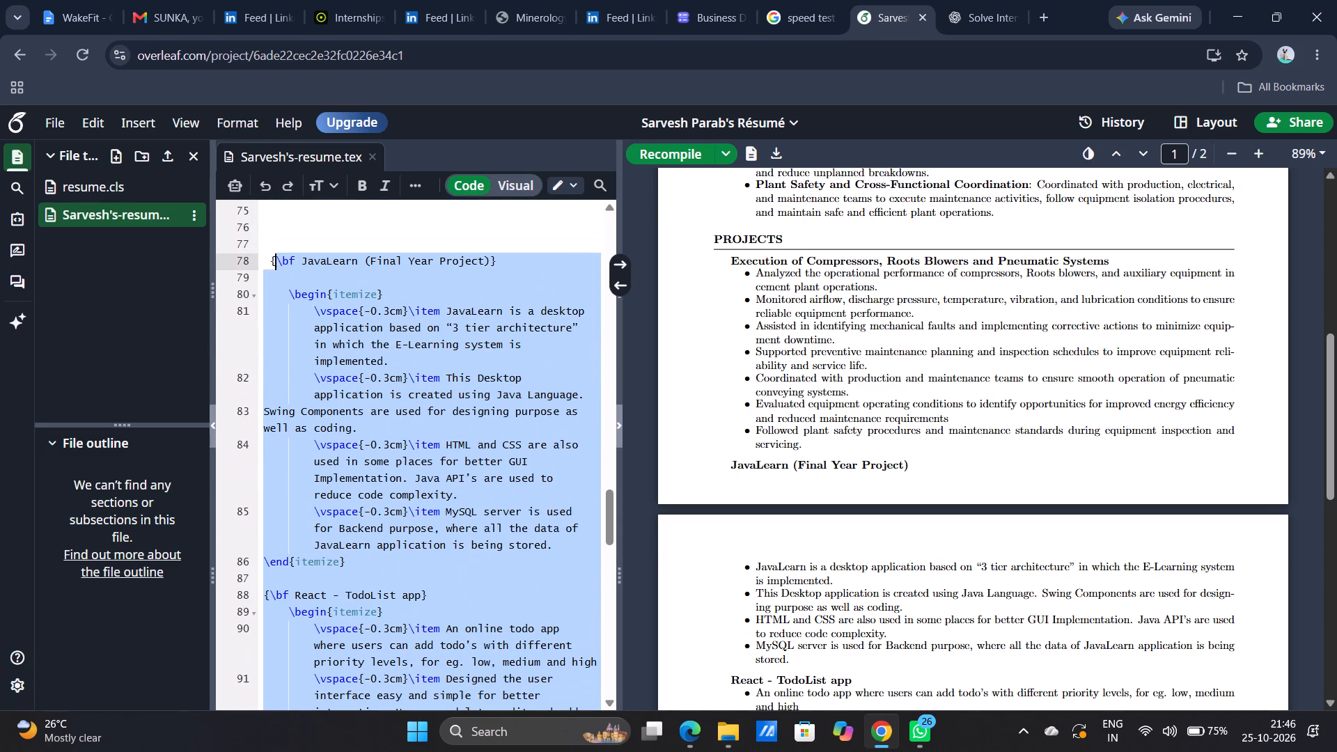
{"action": "left_click_drag", "start_coordinate": [279, 264], "coordinate": [273, 259]}
{"action": "key", "text": "BackSpace"}
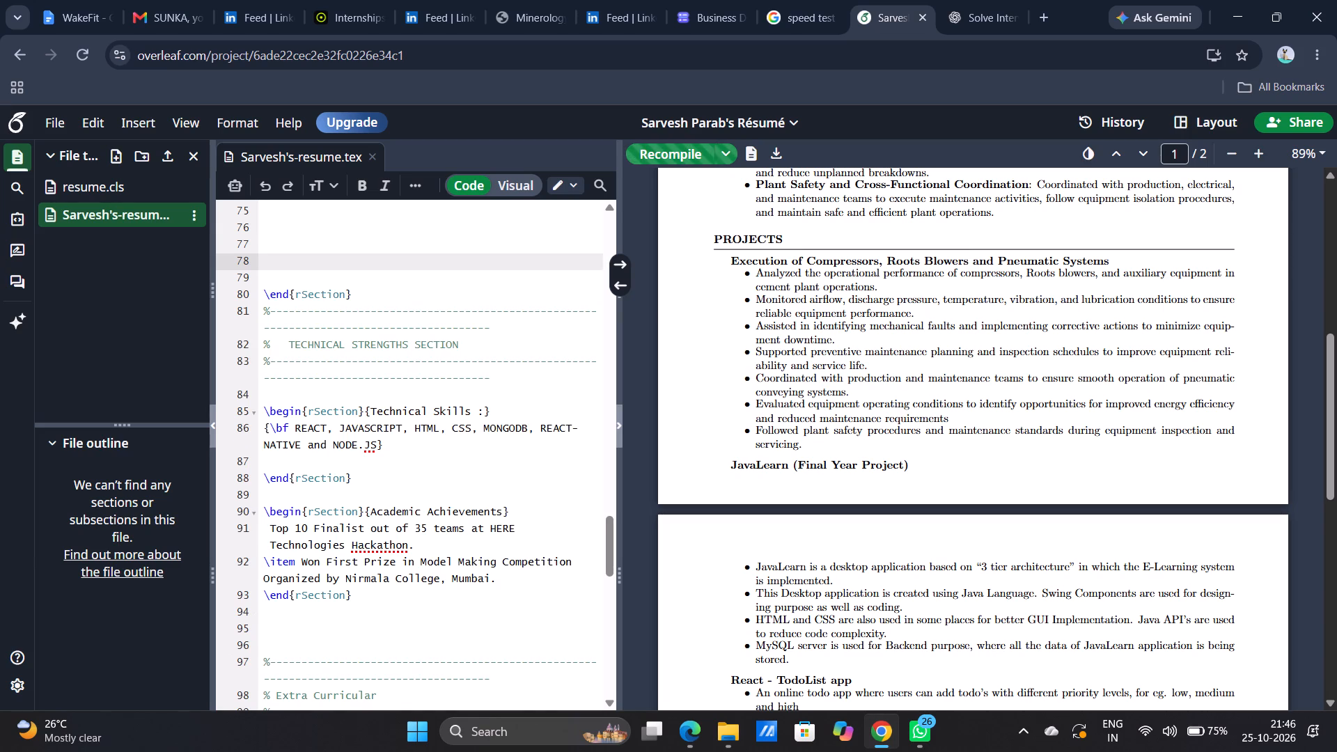
Remove the blank lines between the compressor project's \end{itemize} and the Projects section's \end{rSection}.
{"action": "key", "text": "BackSpace"}
{"action": "key", "text": "BackSpace"}
{"action": "key", "text": "BackSpace"}
{"action": "key", "text": "BackSpace"}
{"action": "key", "text": "BackSpace"}
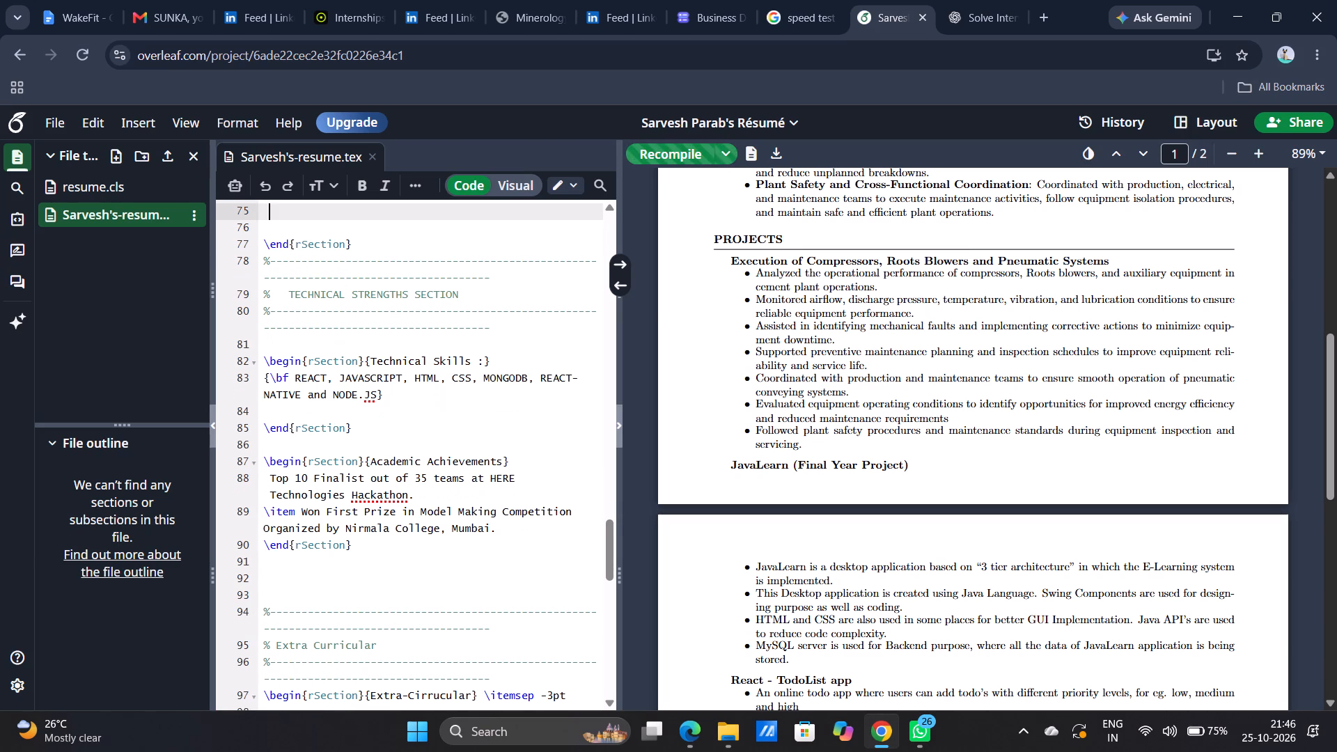
{"action": "key", "text": "BackSpace"}
{"action": "scroll", "coordinate": [273, 259], "scroll_direction": "up", "scroll_amount": 3}
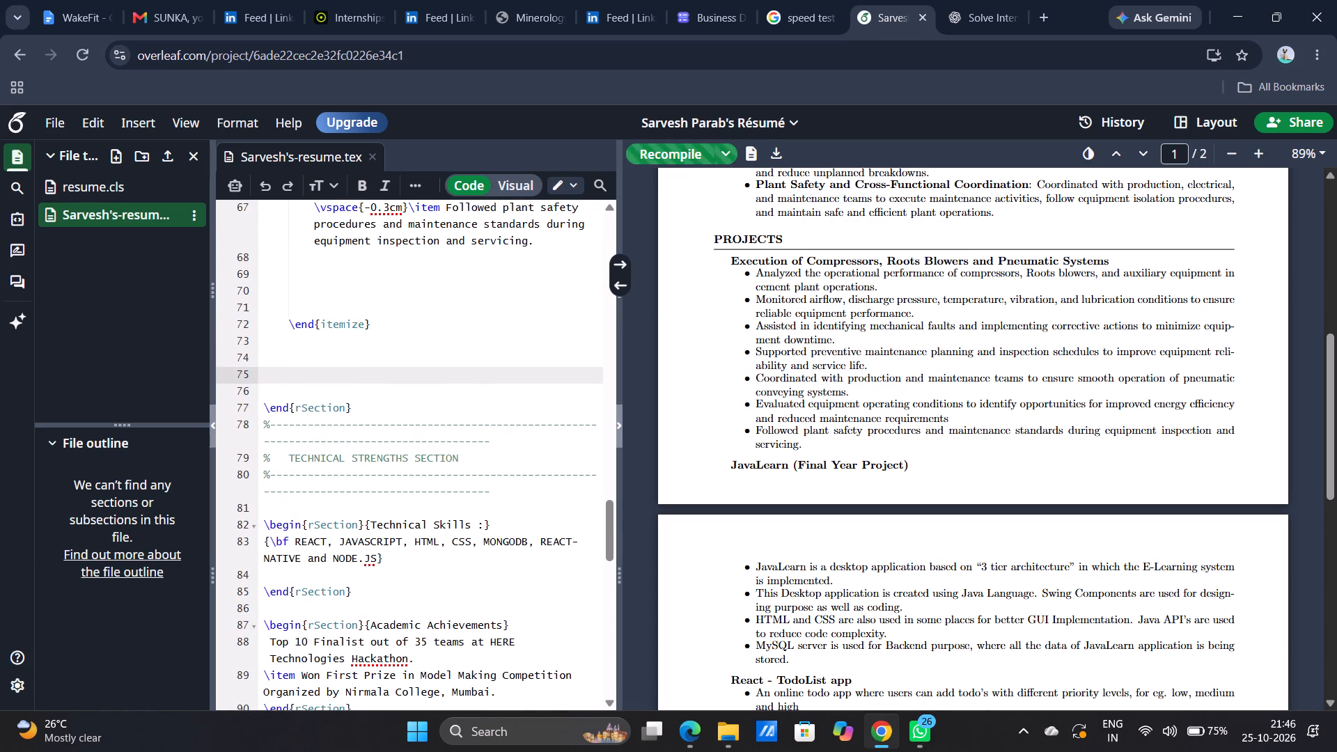
{"action": "key", "text": "BackSpace"}
{"action": "key", "text": "BackSpace"}
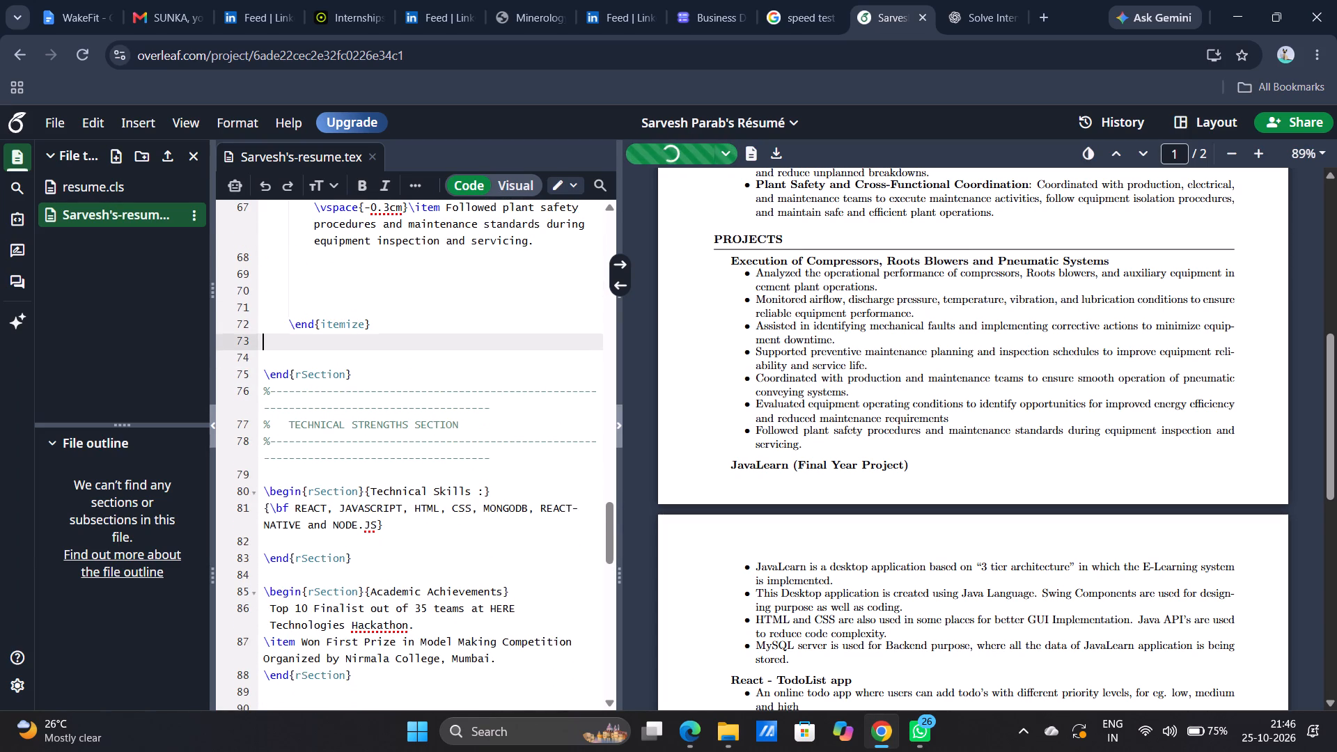
{"action": "key", "text": "BackSpace"}
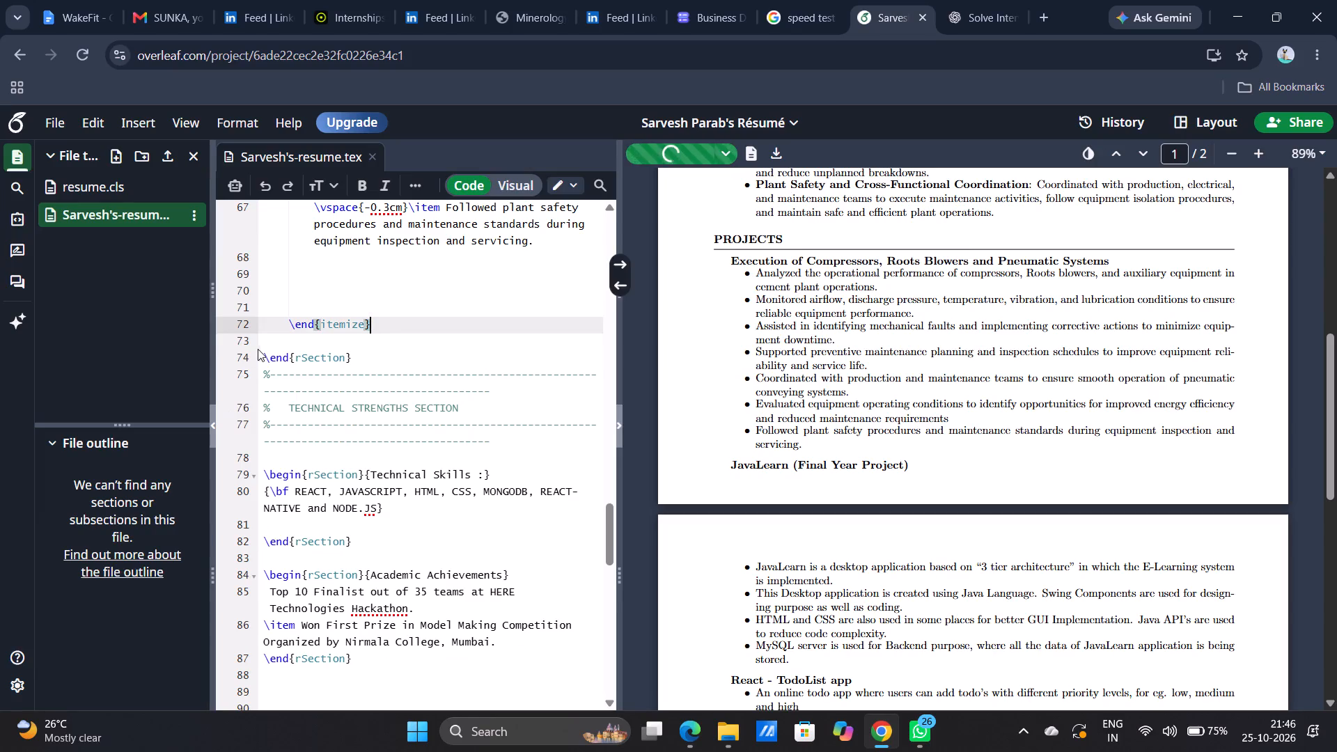
{"action": "left_click", "coordinate": [276, 342]}
{"action": "key", "text": "BackSpace"}
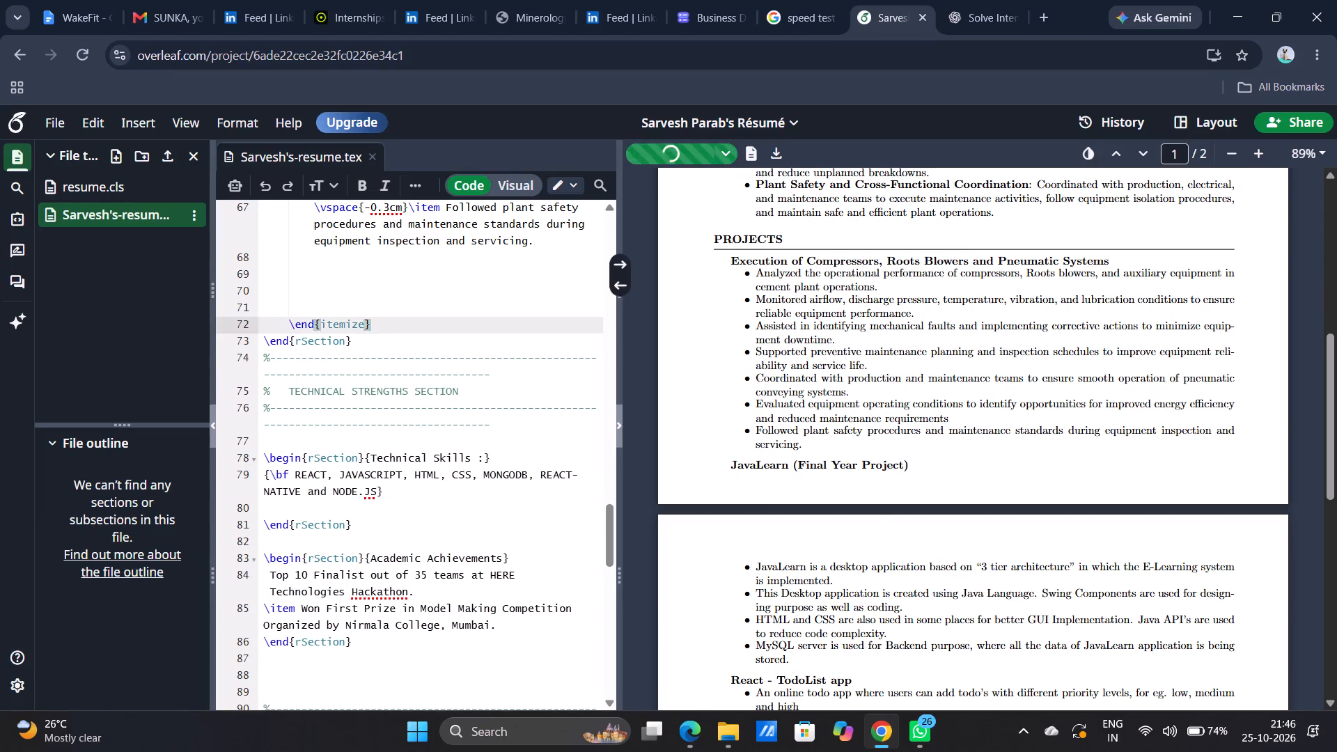
Correct the college name in the Education section to "Mother Theresa College of Engineering and Technology".
{"action": "scroll", "coordinate": [1075, 371], "scroll_direction": "up", "scroll_amount": 3}
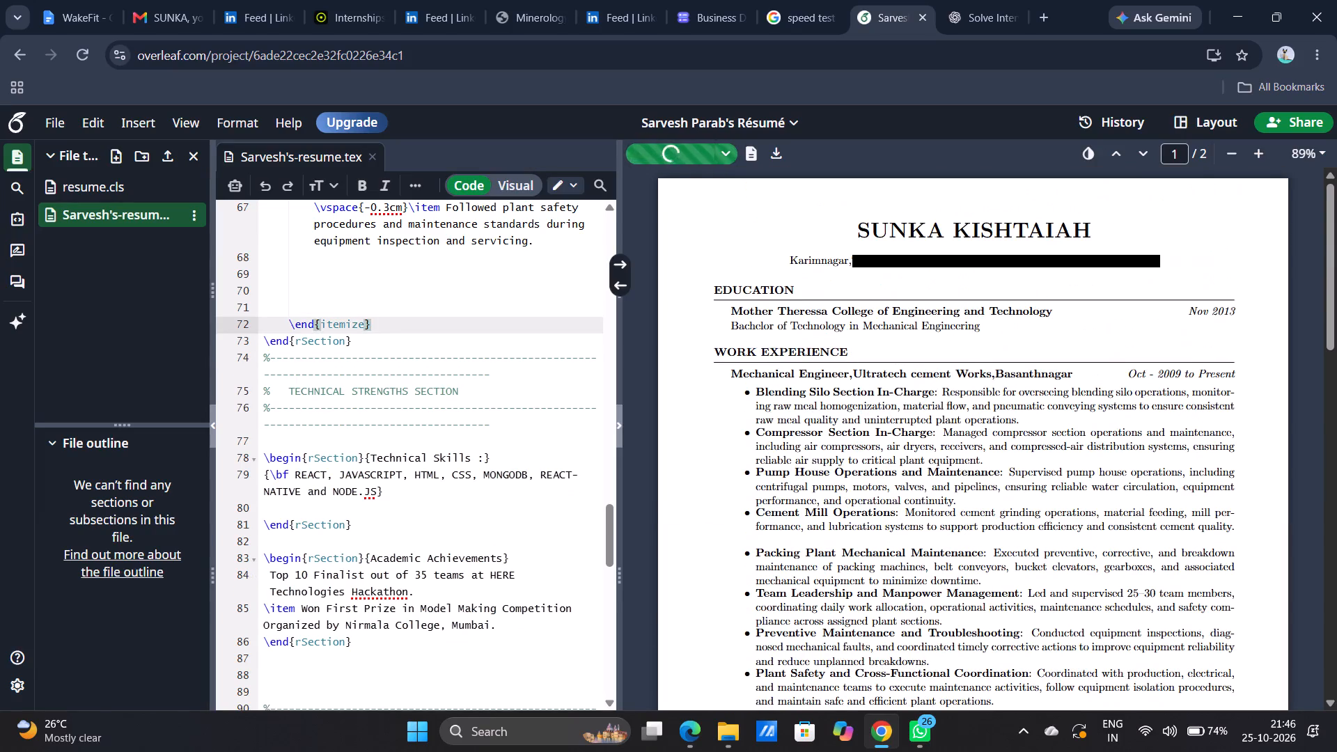
{"action": "scroll", "coordinate": [1075, 371], "scroll_direction": "down", "scroll_amount": 1}
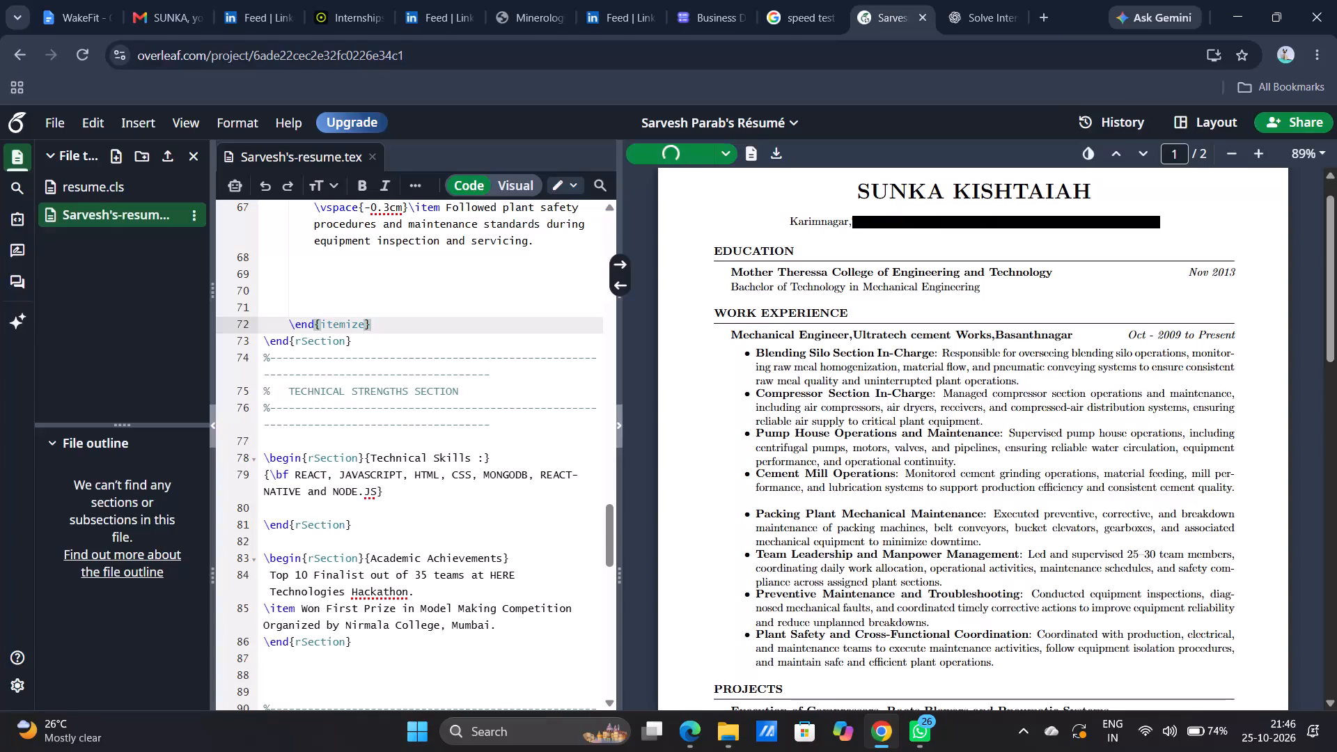
{"action": "scroll", "coordinate": [569, 489], "scroll_direction": "up", "scroll_amount": 4}
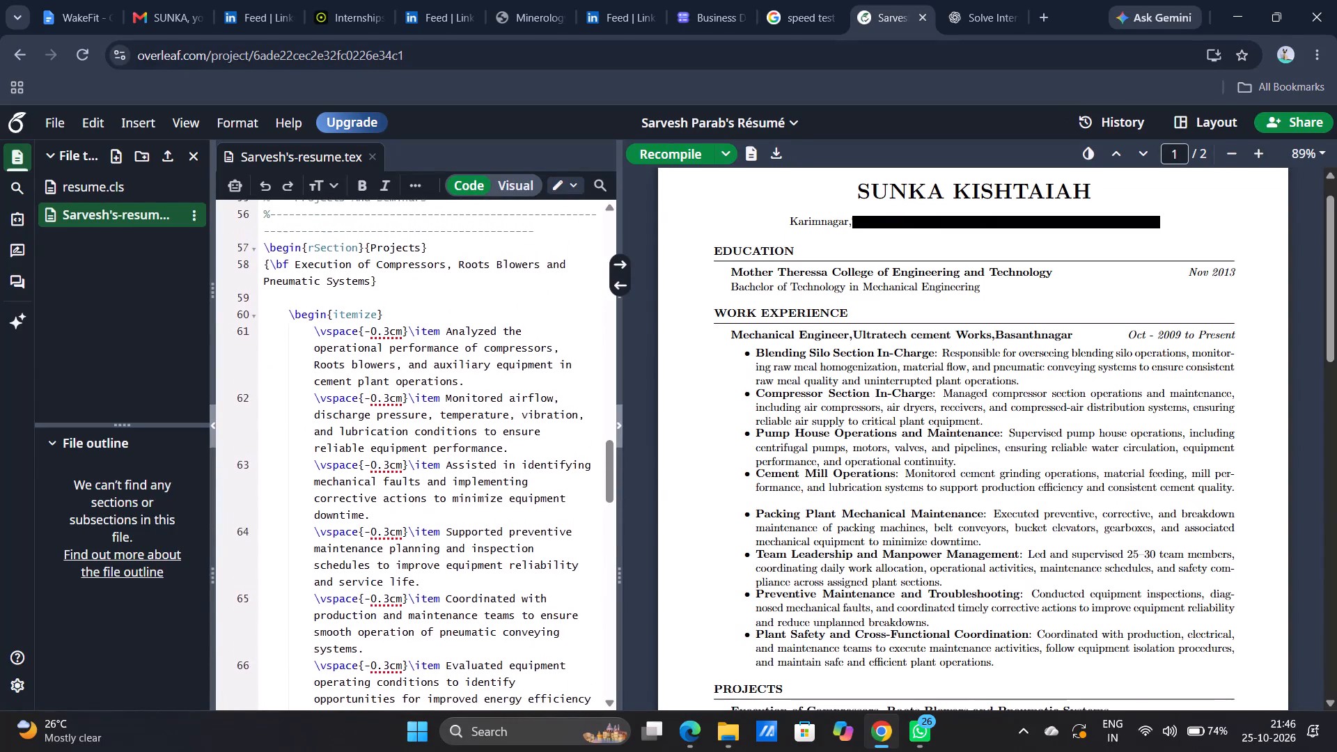
{"action": "scroll", "coordinate": [569, 489], "scroll_direction": "up", "scroll_amount": 9}
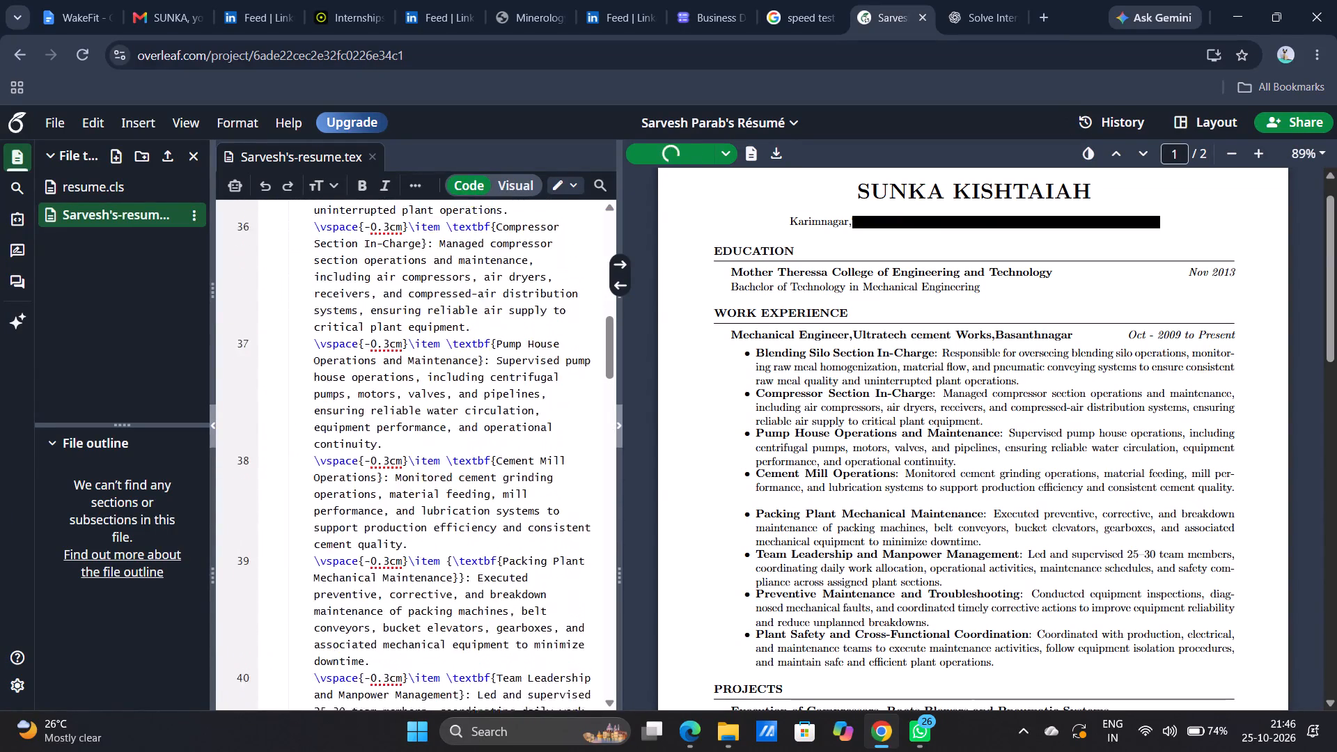
{"action": "scroll", "coordinate": [569, 489], "scroll_direction": "up", "scroll_amount": 4}
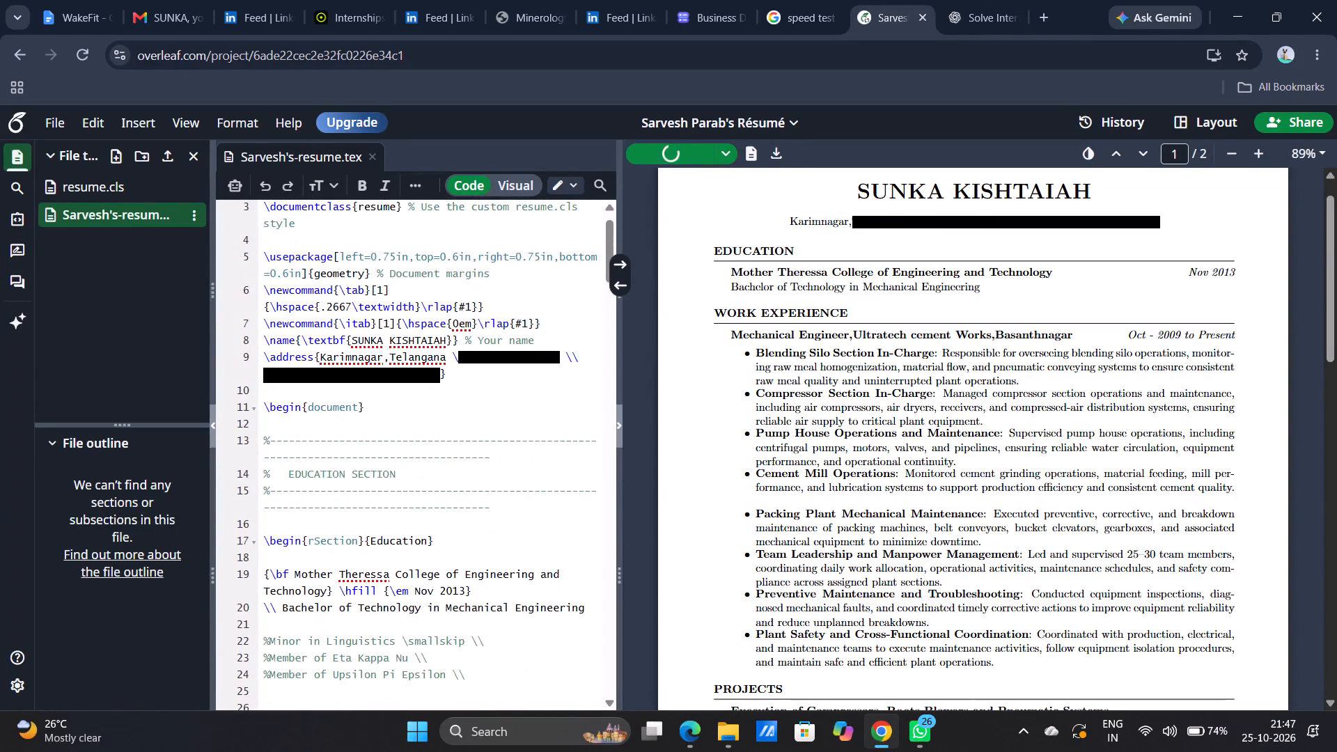
{"action": "left_click", "coordinate": [384, 572]}
{"action": "key", "text": "BackSpace"}
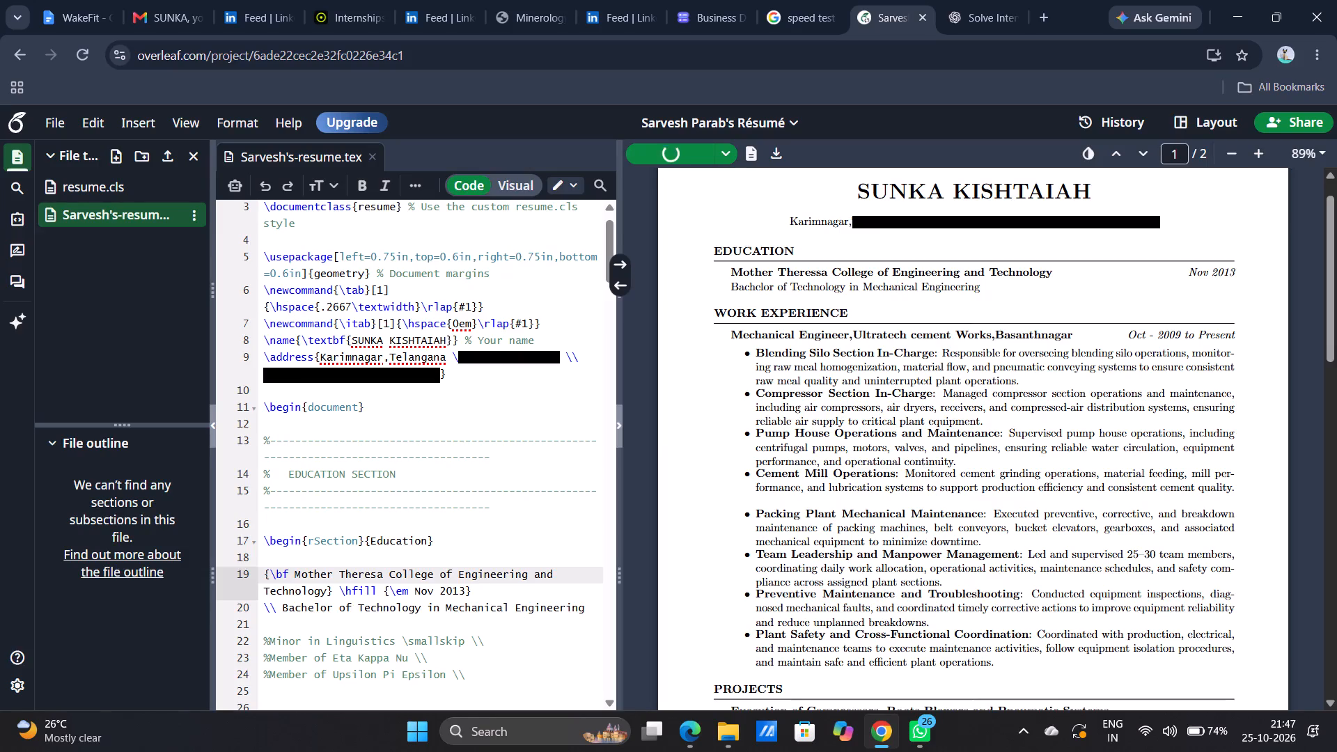
Check the compiled preview from Work Experience and Projects through the sections on page 2.
{"action": "scroll", "coordinate": [801, 432], "scroll_direction": "down", "scroll_amount": 4}
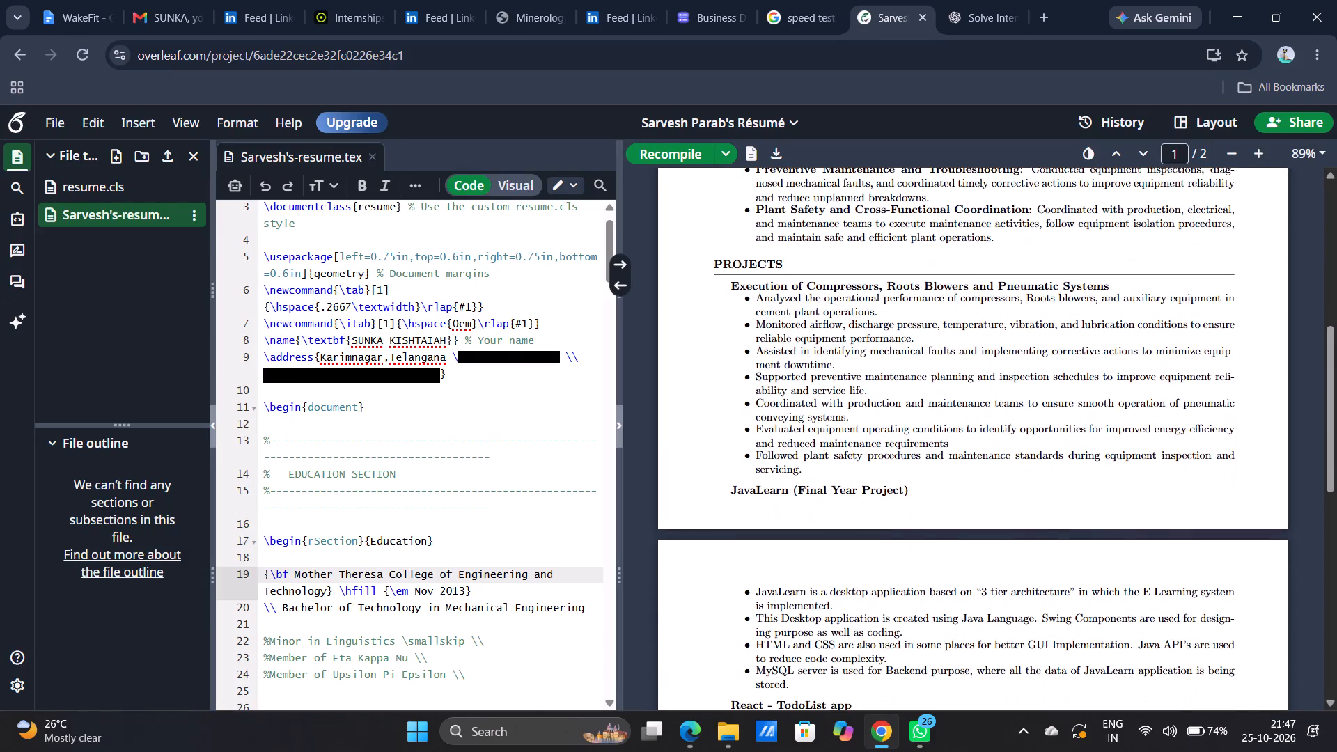
{"action": "scroll", "coordinate": [801, 432], "scroll_direction": "down", "scroll_amount": 1}
{"action": "scroll", "coordinate": [477, 518], "scroll_direction": "down", "scroll_amount": 3}
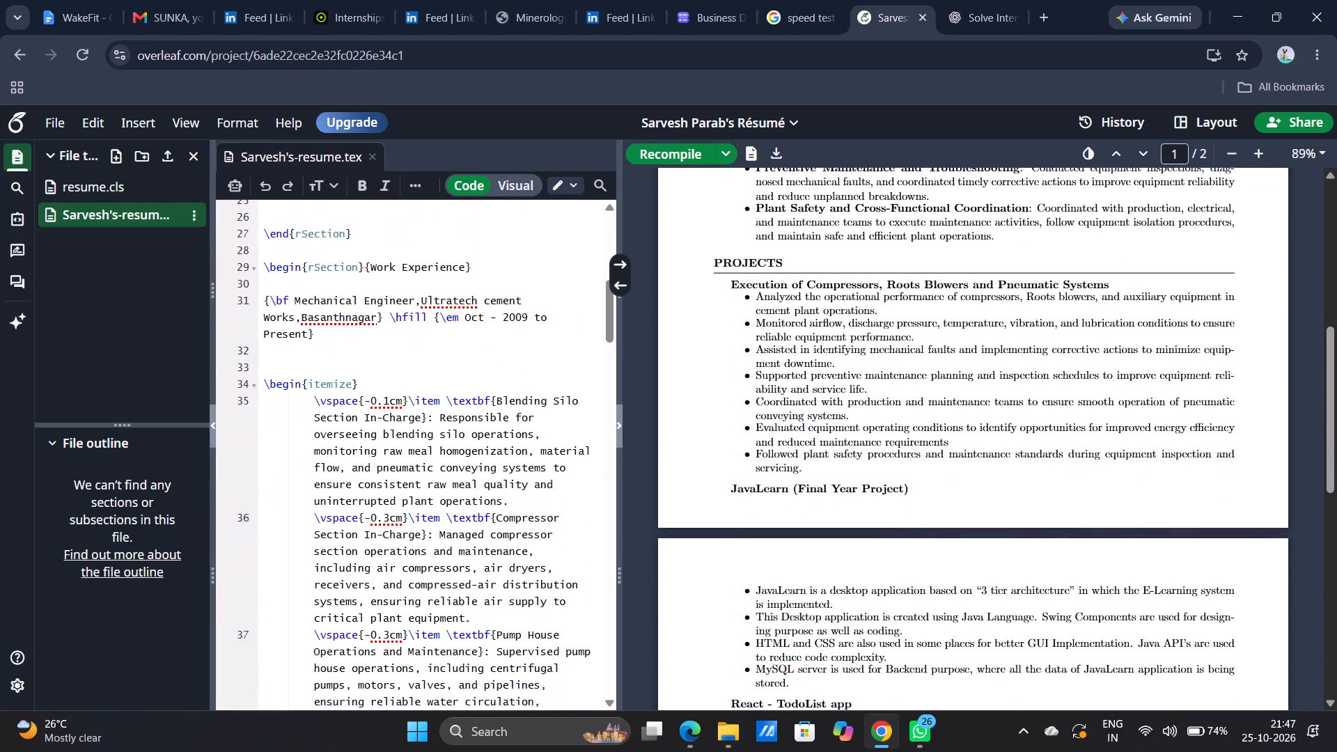
{"action": "scroll", "coordinate": [836, 570], "scroll_direction": "down", "scroll_amount": 3}
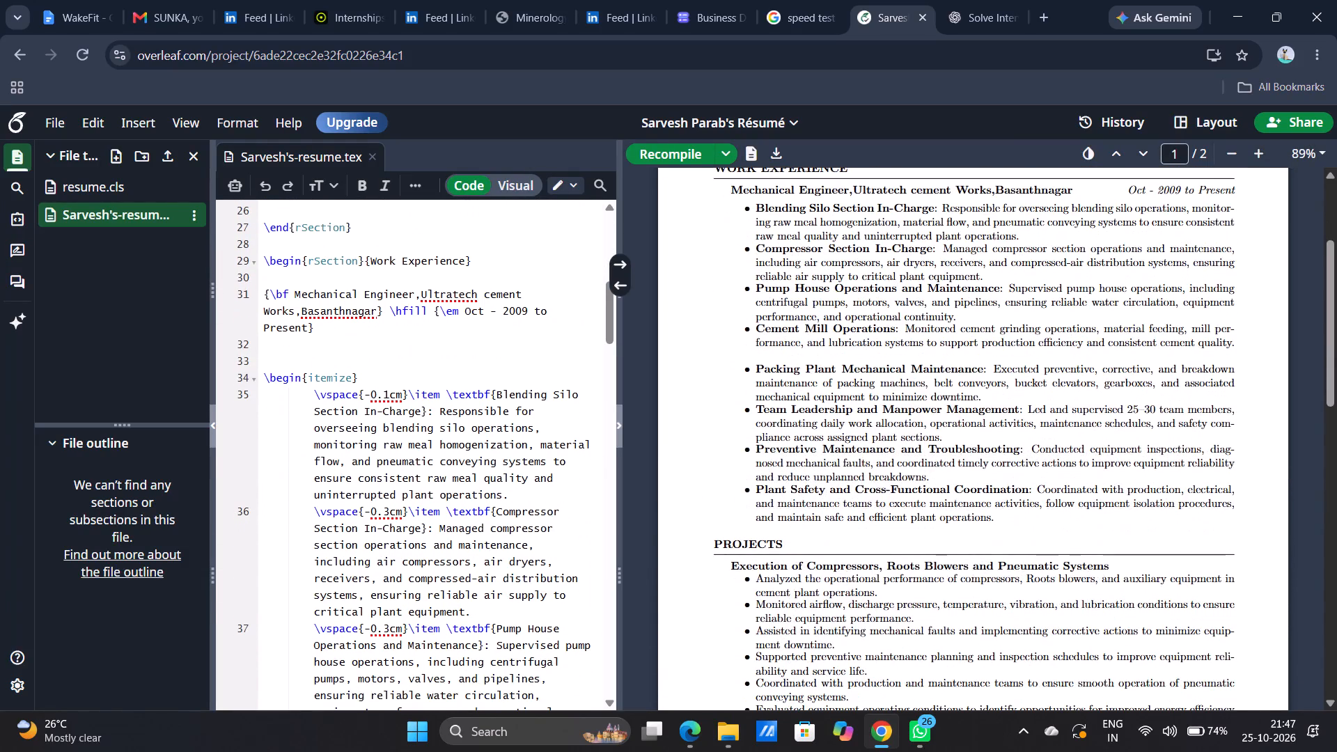
{"action": "right_click", "coordinate": [829, 572]}
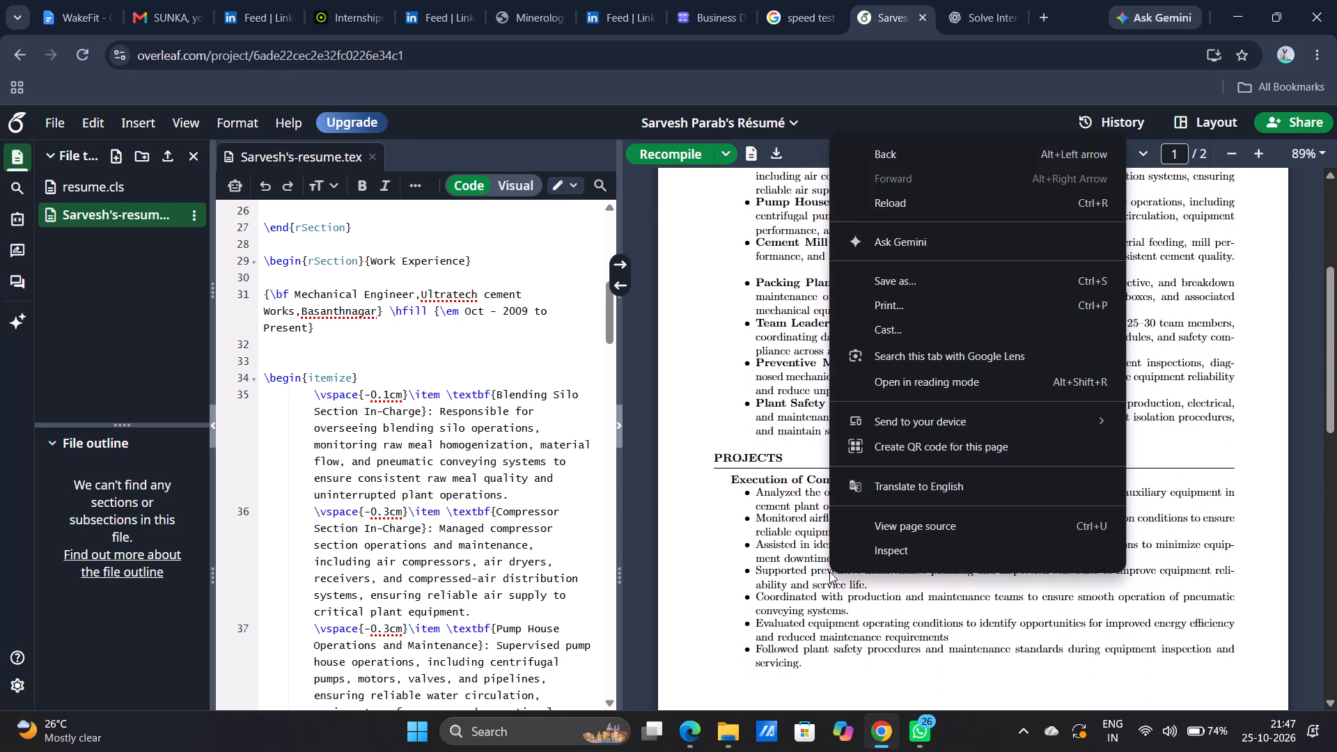
{"action": "left_click", "coordinate": [750, 554]}
{"action": "scroll", "coordinate": [750, 554], "scroll_direction": "down", "scroll_amount": 3}
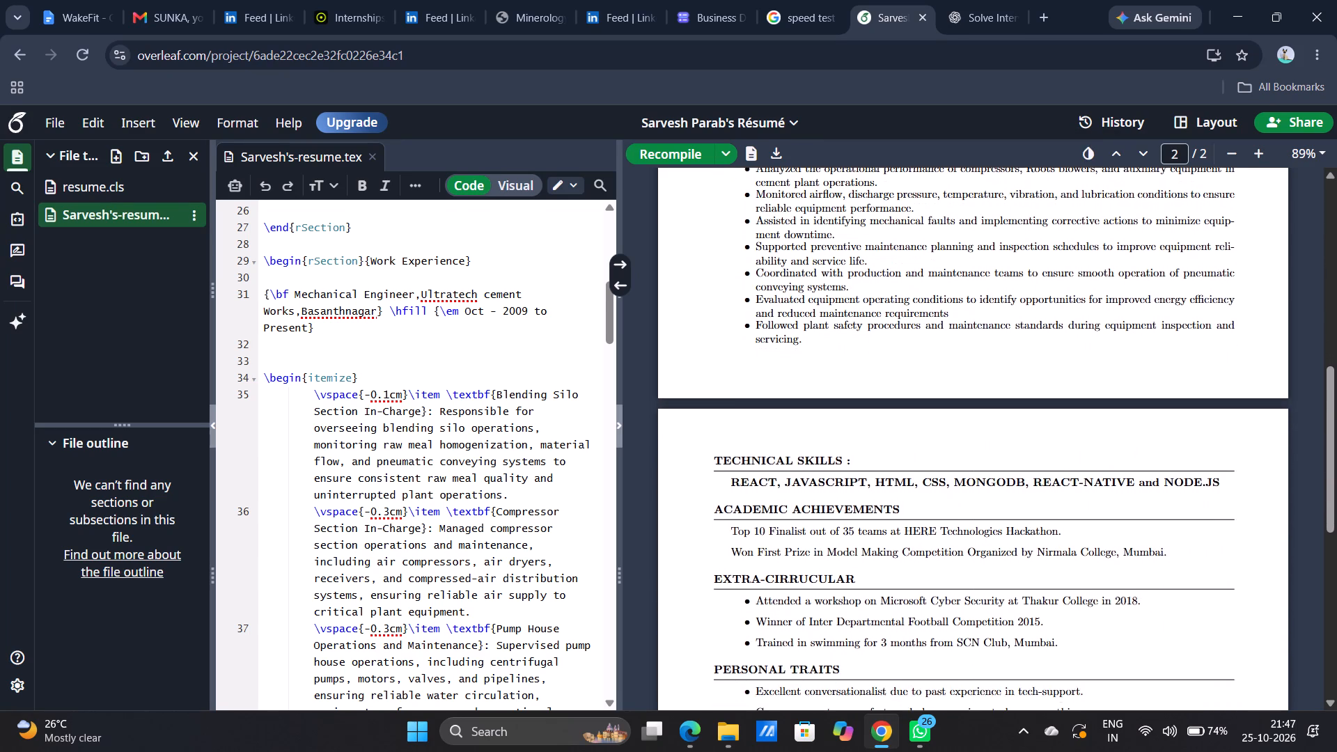
{"action": "scroll", "coordinate": [750, 554], "scroll_direction": "down", "scroll_amount": 1}
{"action": "scroll", "coordinate": [750, 554], "scroll_direction": "up", "scroll_amount": 1}
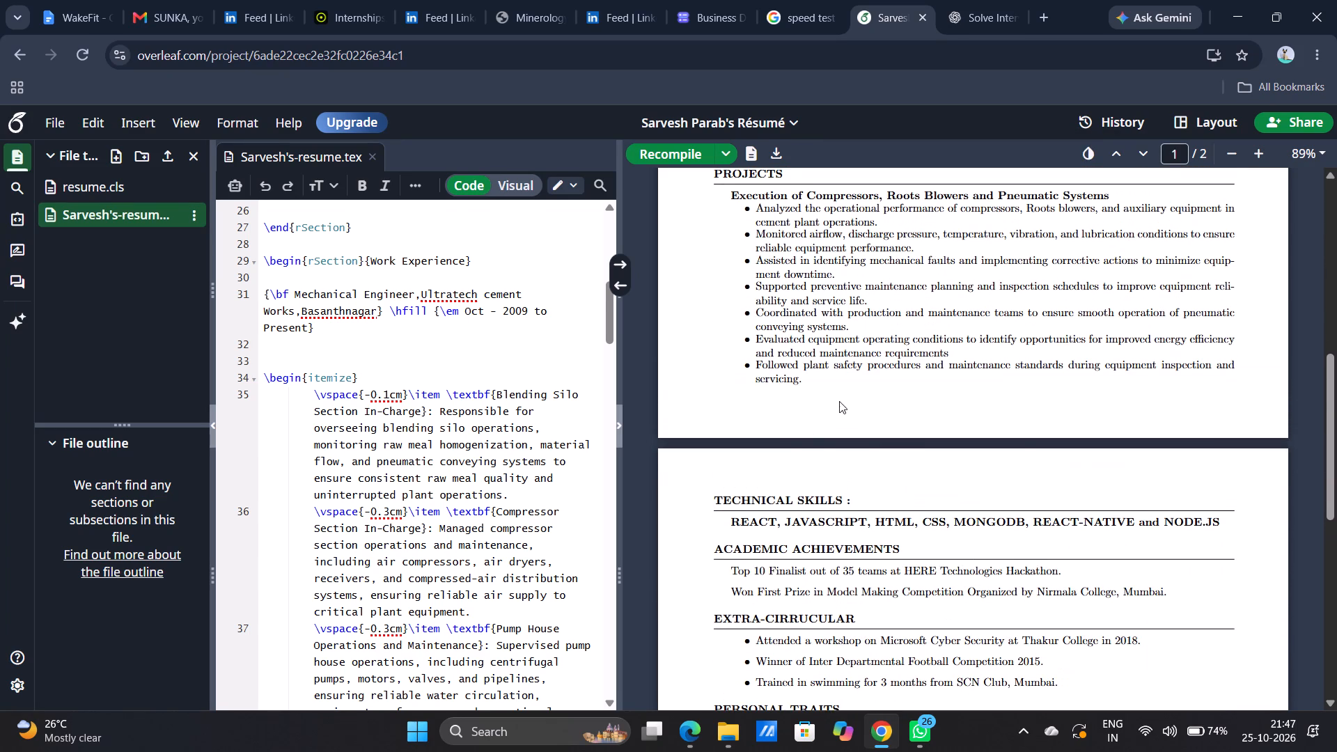
{"action": "scroll", "coordinate": [819, 437], "scroll_direction": "down", "scroll_amount": 1}
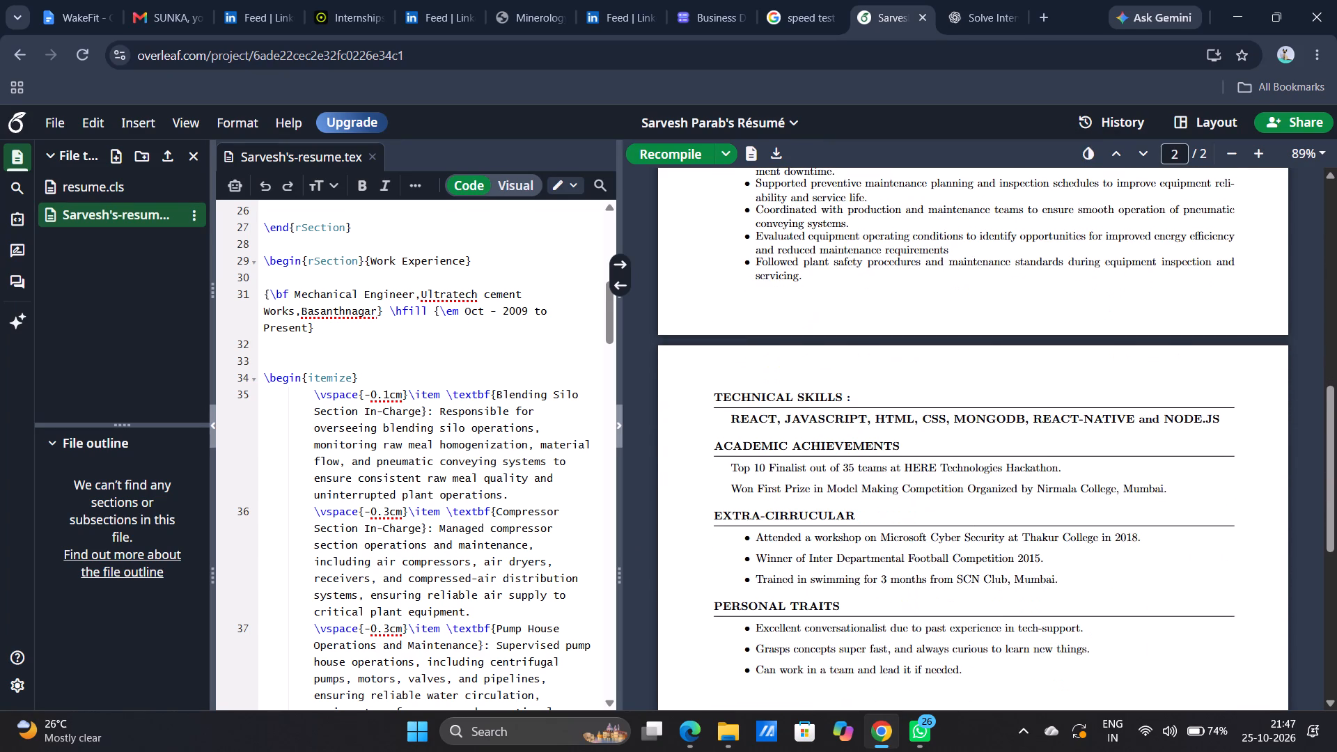
Look through the source for the Technical Skills, Academic Achievements, Extra-Cirrucular and Personal Traits sections, and check the preview's first page.
{"action": "scroll", "coordinate": [423, 553], "scroll_direction": "down", "scroll_amount": 4}
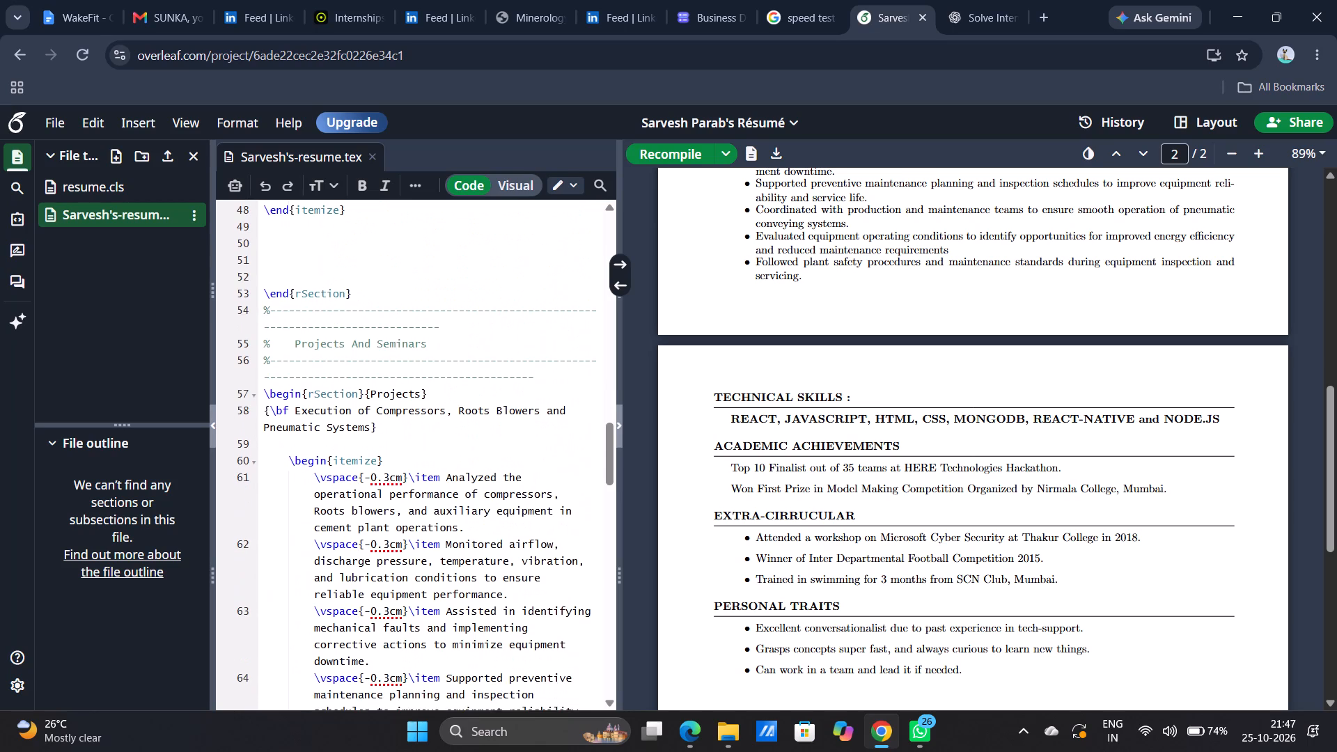
{"action": "scroll", "coordinate": [423, 553], "scroll_direction": "down", "scroll_amount": 4}
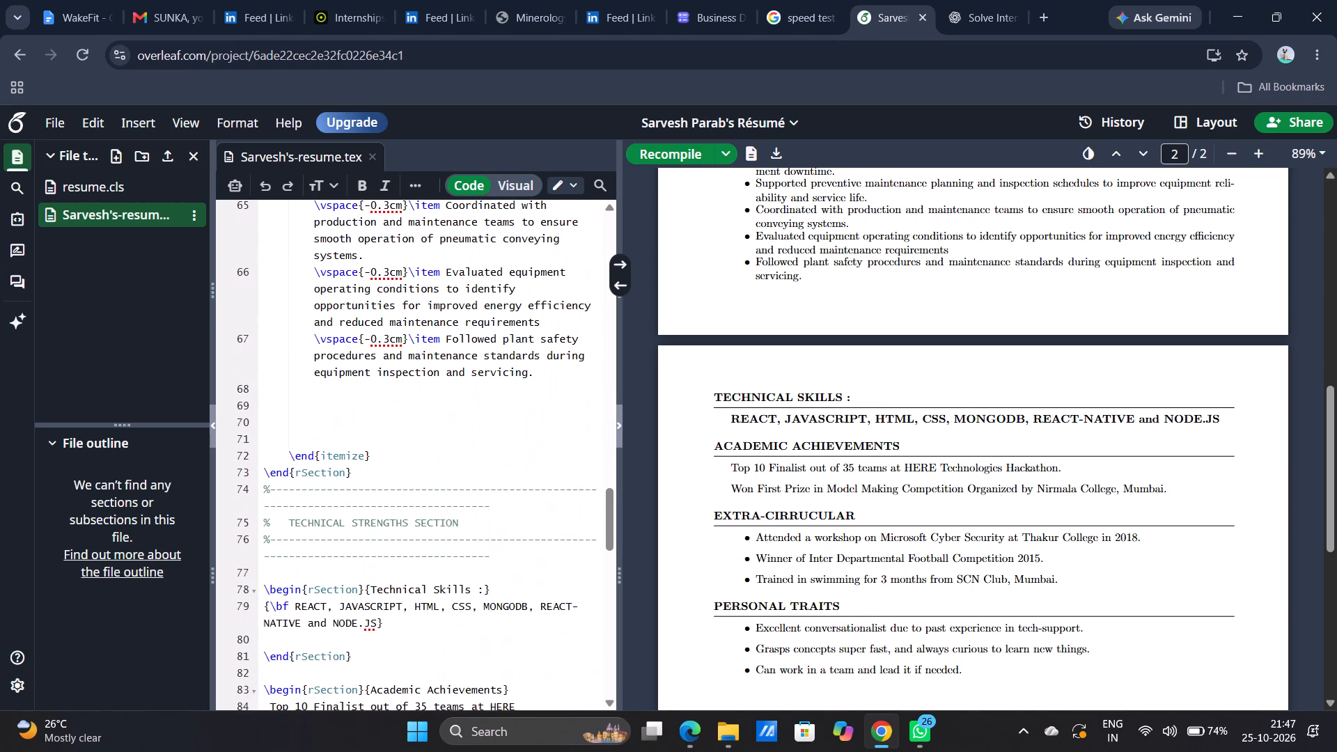
{"action": "scroll", "coordinate": [423, 553], "scroll_direction": "down", "scroll_amount": 3}
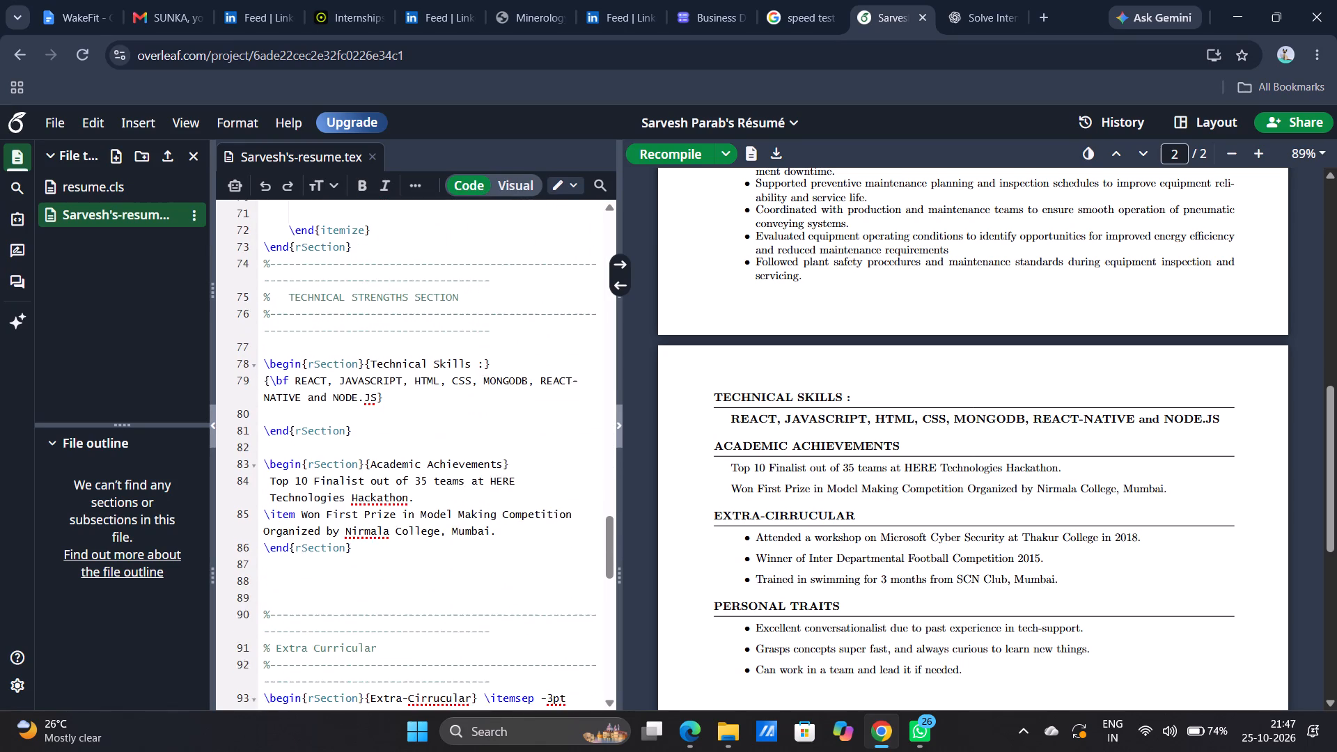
{"action": "scroll", "coordinate": [423, 553], "scroll_direction": "down", "scroll_amount": 4}
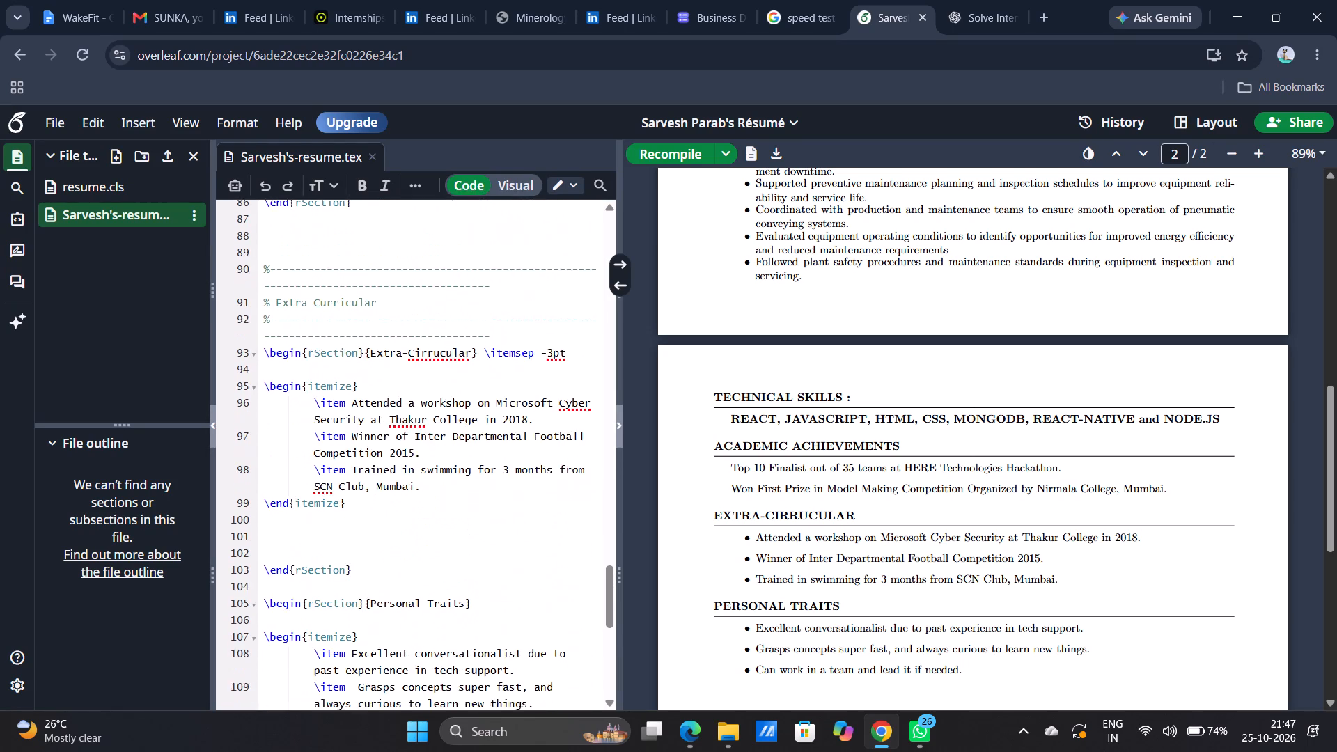
{"action": "scroll", "coordinate": [423, 553], "scroll_direction": "down", "scroll_amount": 3}
{"action": "scroll", "coordinate": [973, 455], "scroll_direction": "up", "scroll_amount": 4}
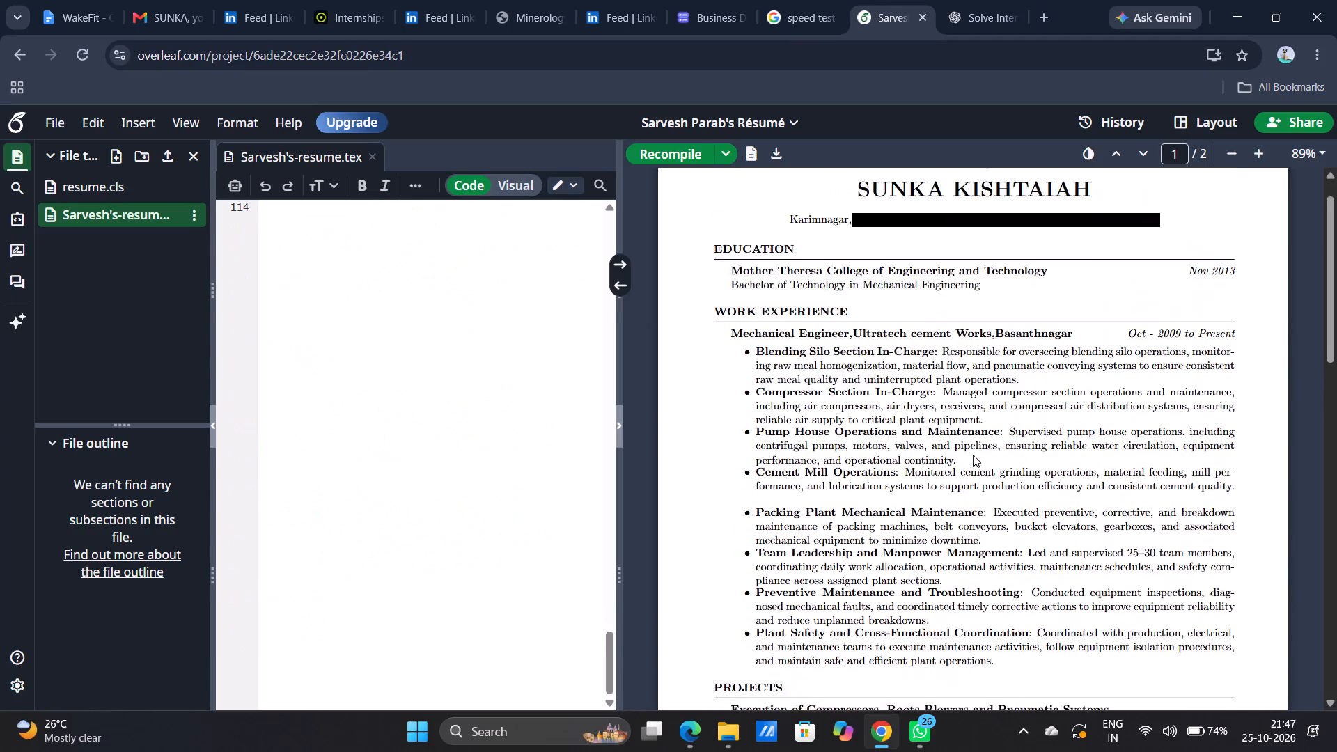